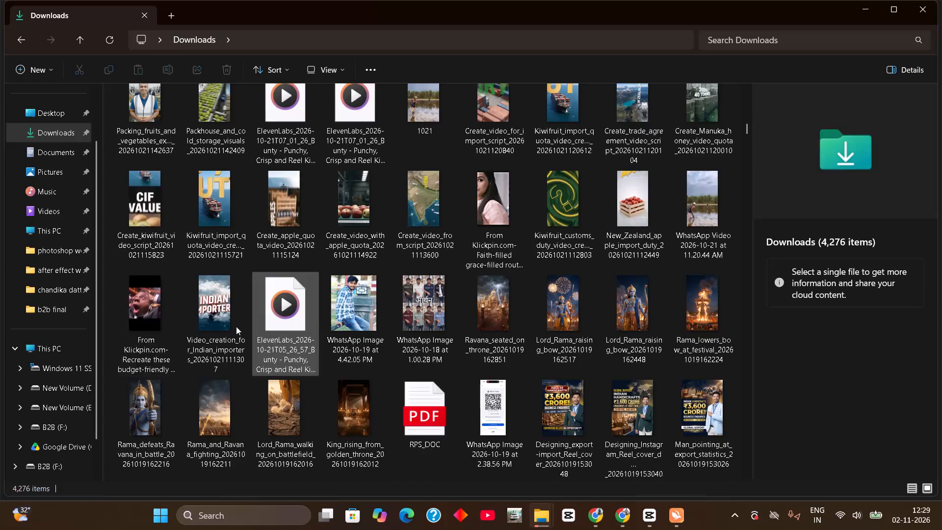
Bring the 1031 video from Downloads into the CapCut timeline, beneath instagram_profile (13).mp4 and starting where the calculator clip ends.
scroll(182, 323, "up", 8)
scroll(222, 364, "up", 6)
scroll(222, 430, "up", 6)
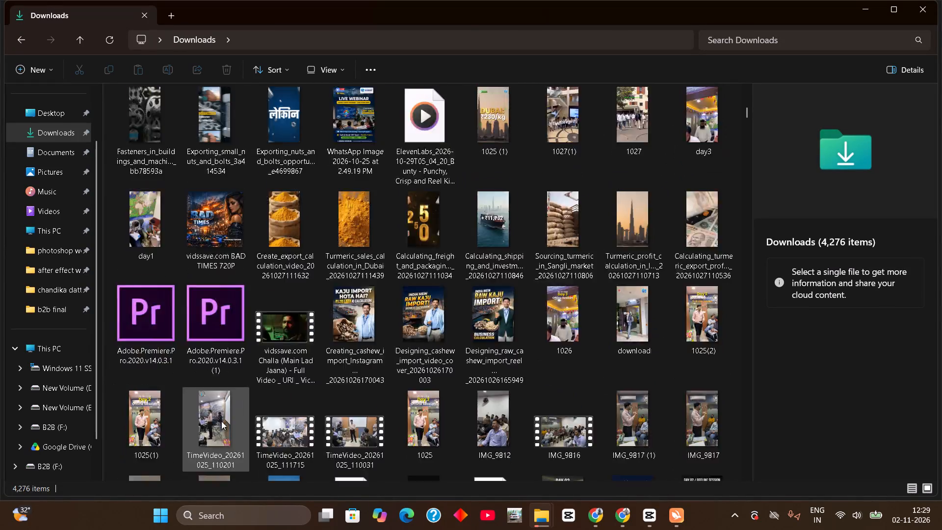
scroll(221, 421, "up", 1)
scroll(284, 163, "up", 16)
scroll(289, 168, "up", 8)
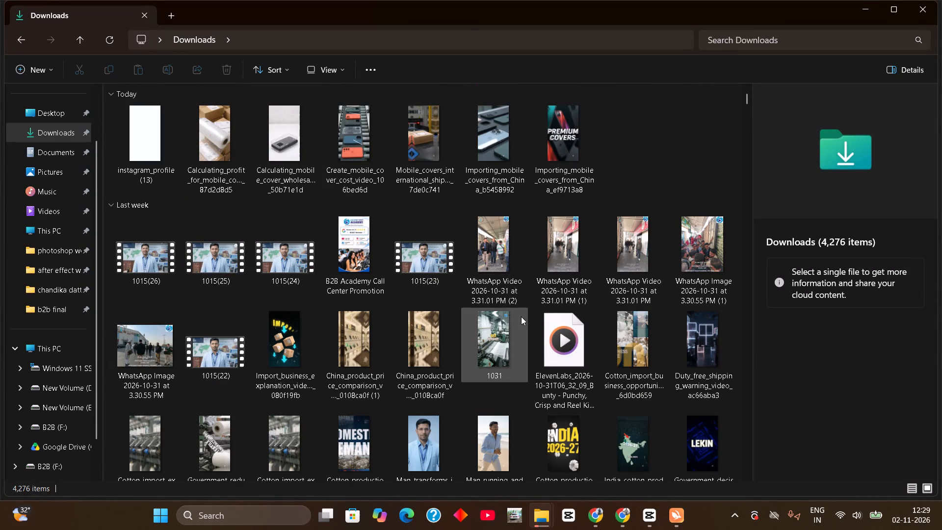
left_click(482, 358)
left_click_drag(485, 344, 487, 346)
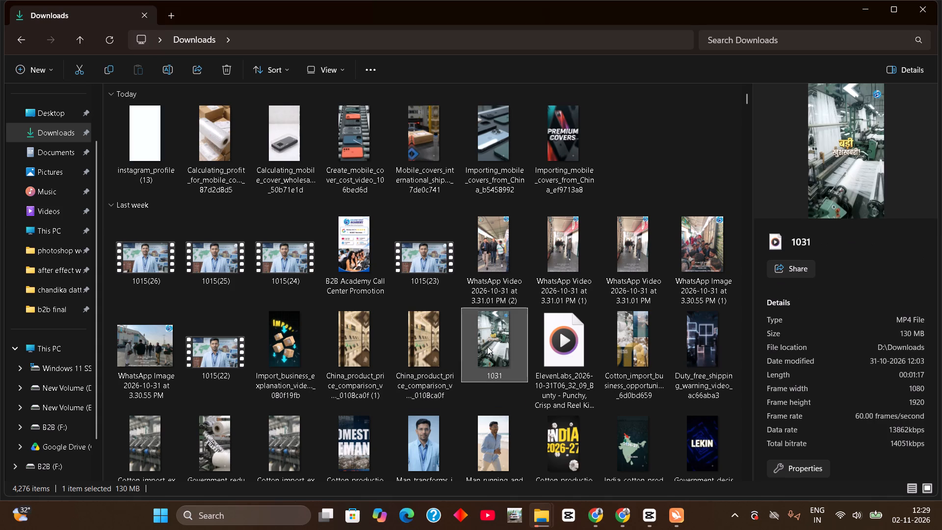
left_click_drag(487, 346, 592, 447)
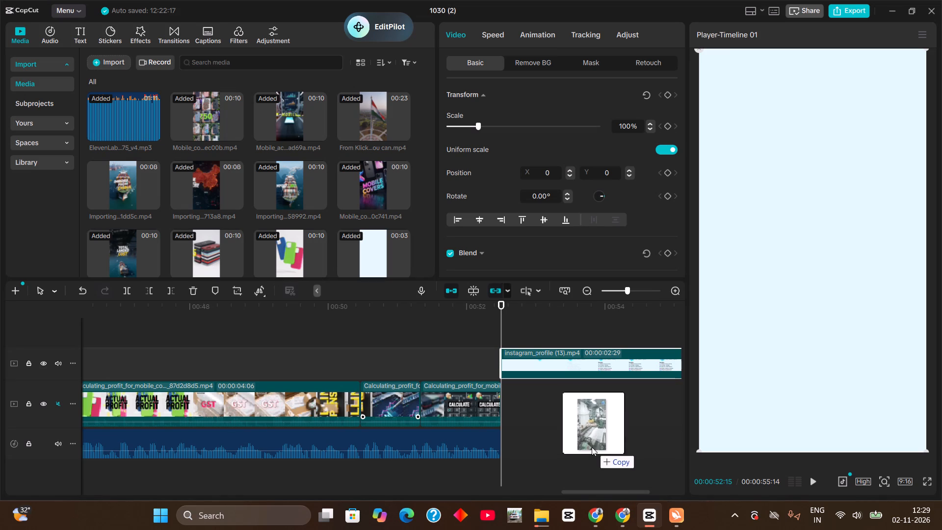
left_click_drag(592, 447, 550, 434)
left_click(550, 434)
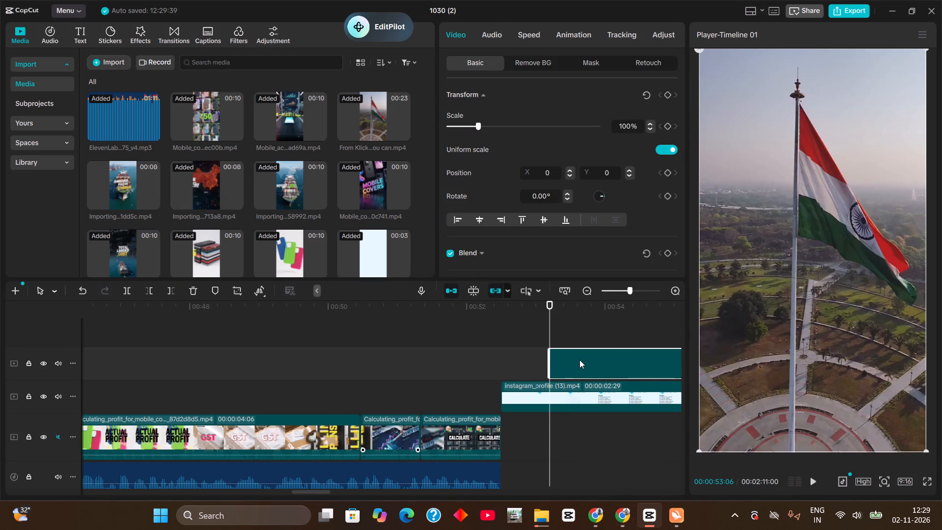
left_click_drag(579, 360, 533, 424)
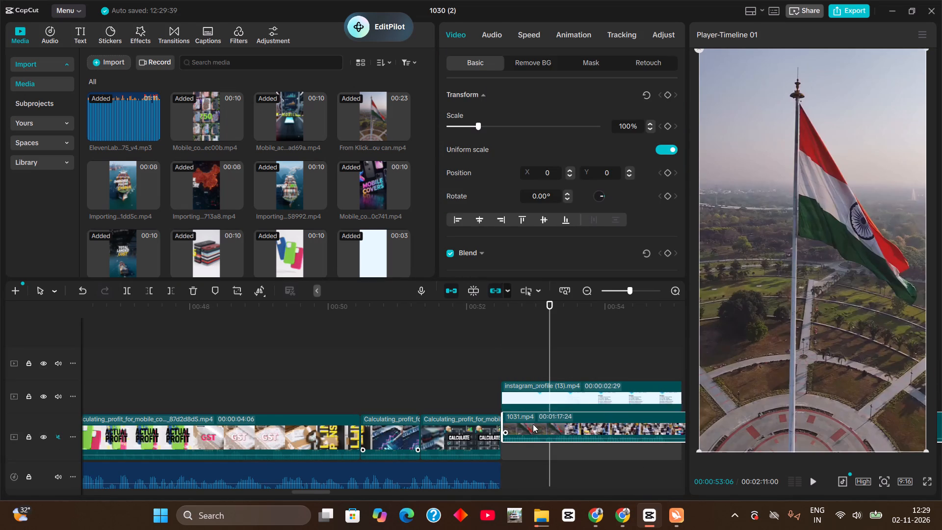
left_click_drag(533, 424, 532, 414)
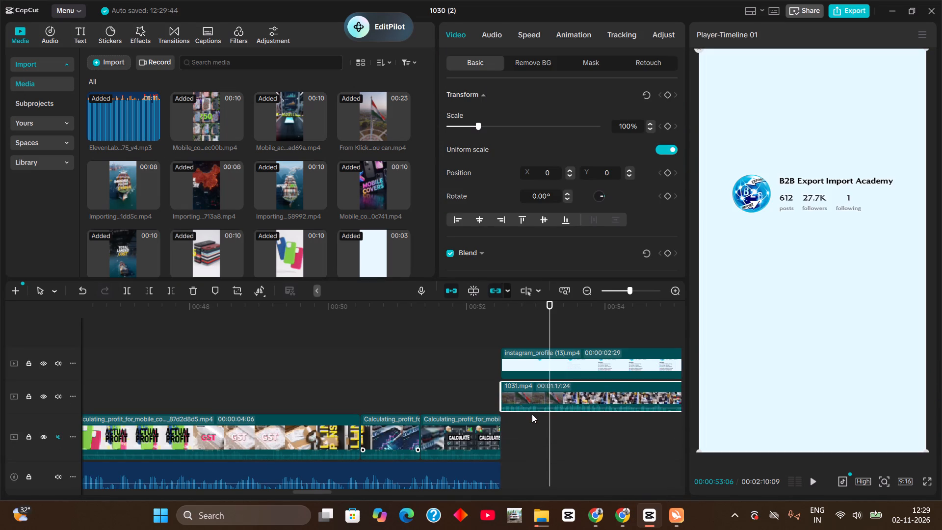
Cut the instagram_profile (13).mp4 clip out of the timeline.
left_click_drag(503, 315, 540, 326)
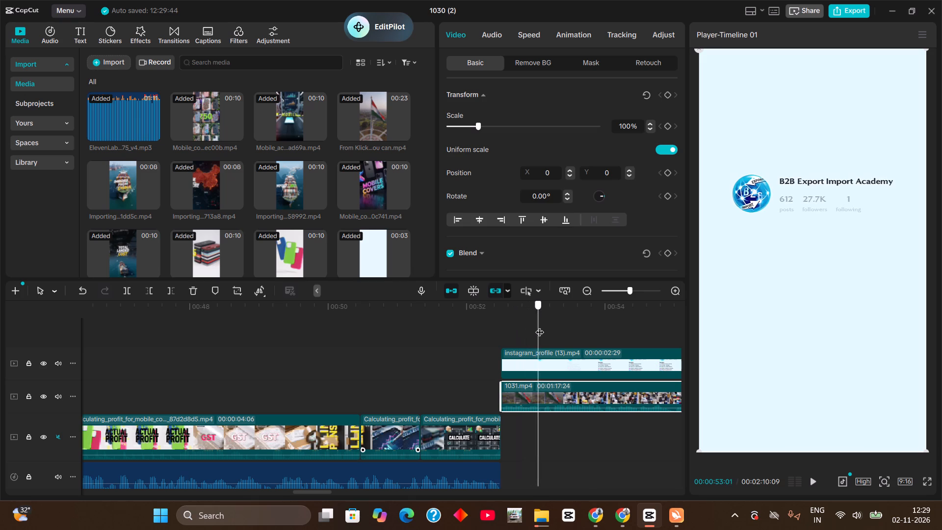
left_click_drag(540, 326, 511, 343)
left_click(526, 368)
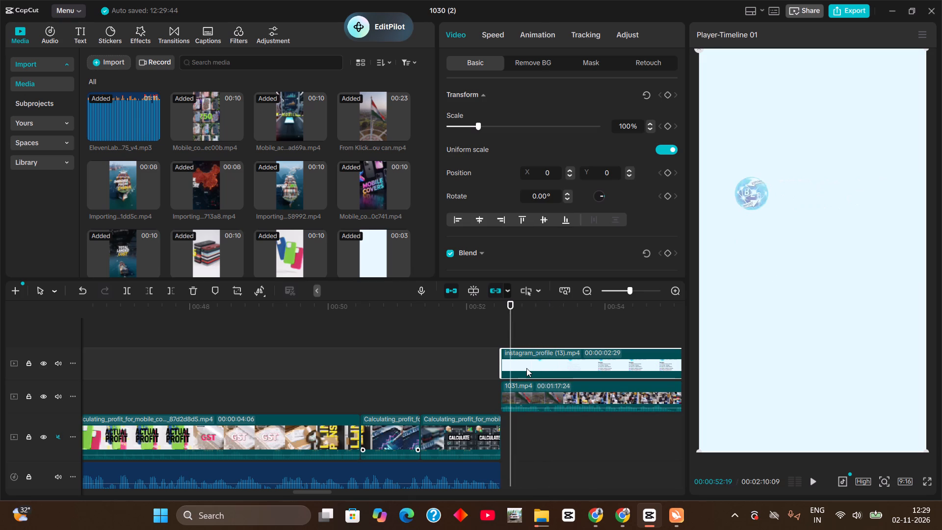
key("x")
key("ctrl+x")
Split 1031.mp4 at 00:01:53:06, where the seminar footage begins after the Export Business graphic, and delete the part before it.
left_click_drag(510, 310, 509, 310)
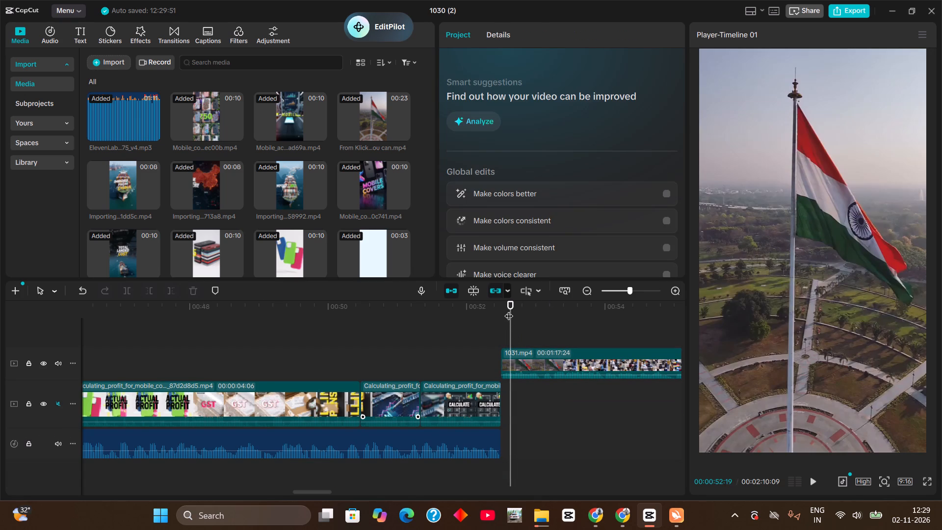
left_click_drag(509, 310, 539, 321)
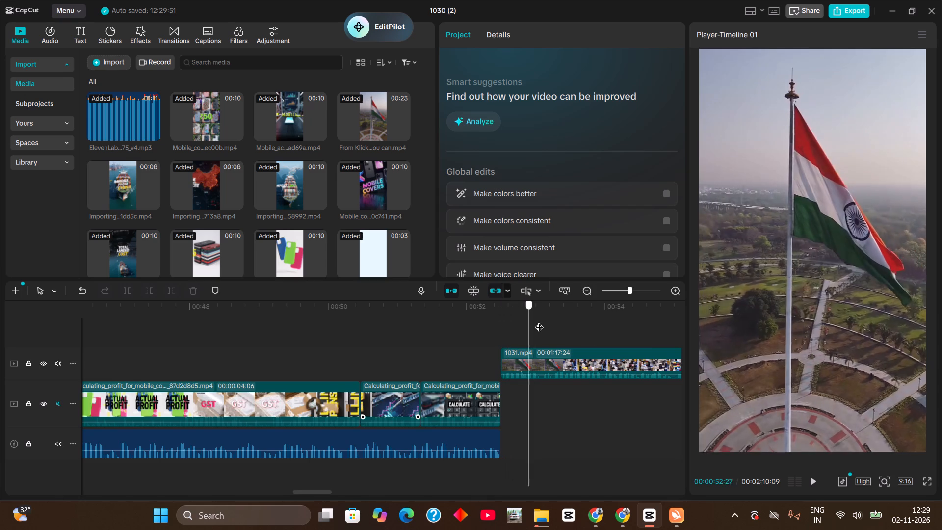
left_click_drag(539, 321, 0, 350)
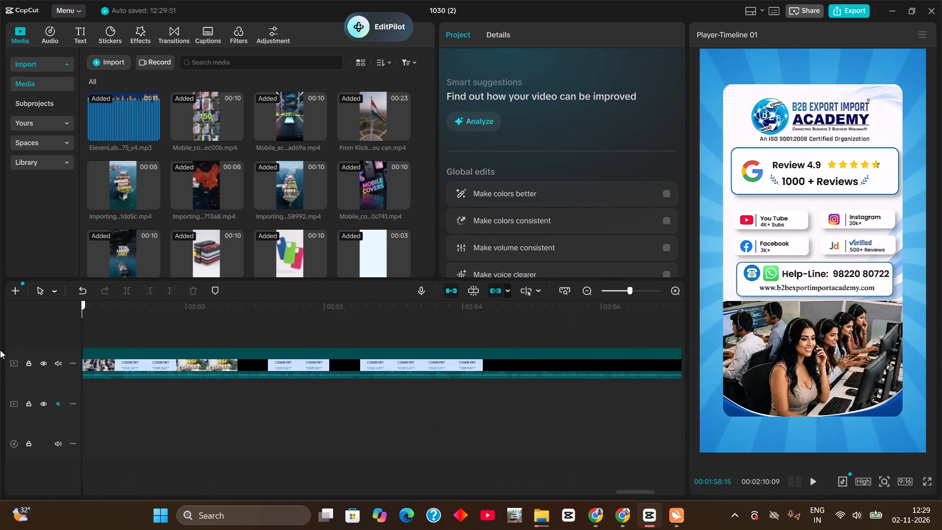
left_click_drag(0, 350, 270, 358)
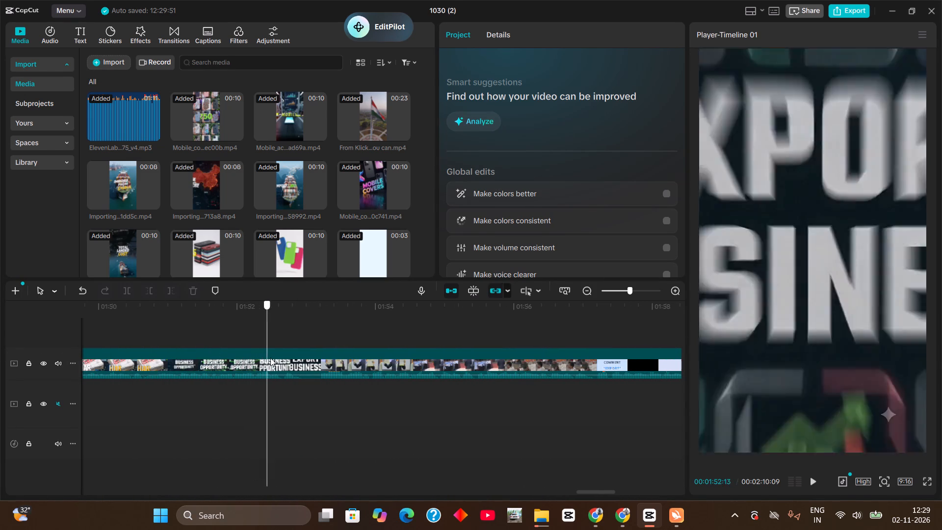
left_click_drag(270, 358, 299, 352)
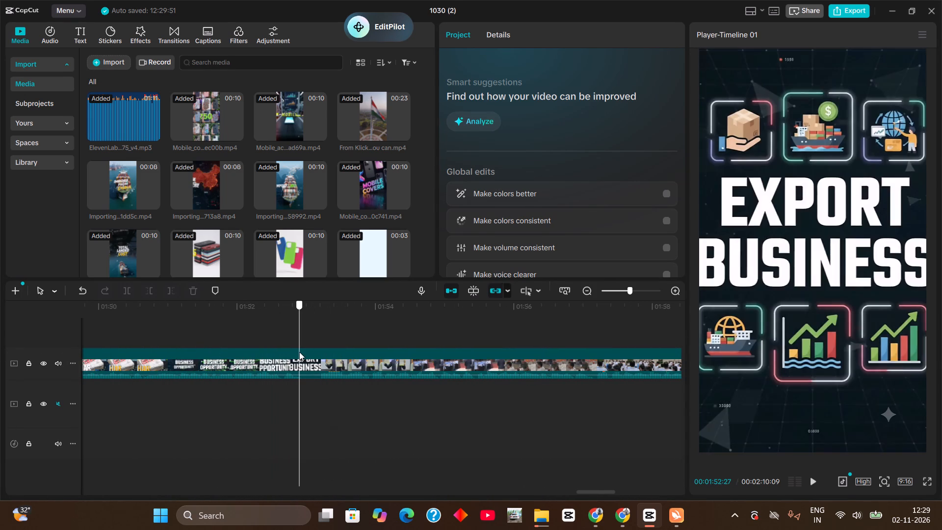
left_click_drag(299, 352, 307, 350)
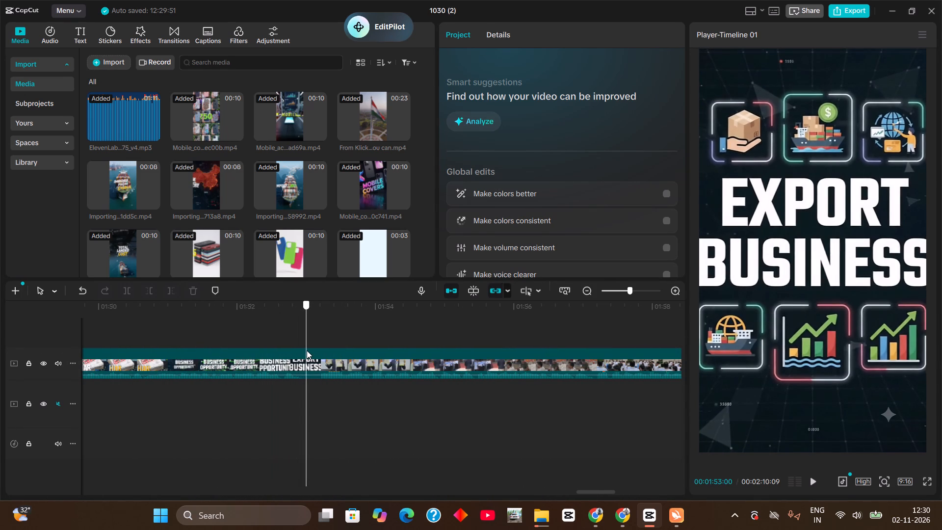
left_click_drag(307, 350, 315, 348)
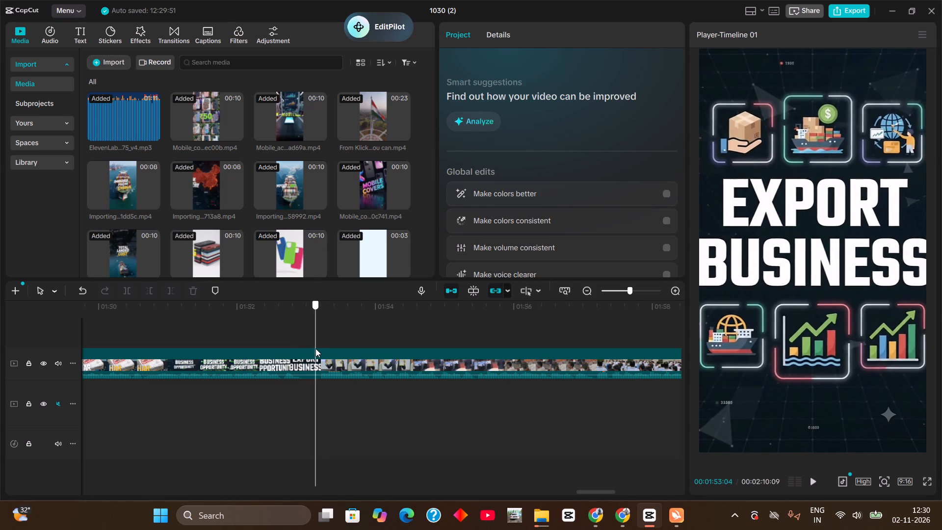
left_click_drag(315, 348, 321, 355)
key("ctrl+b")
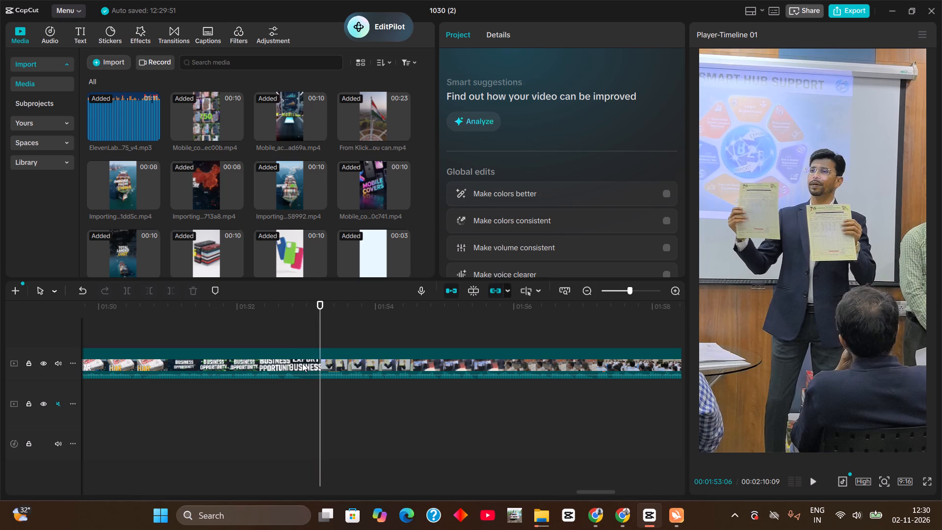
left_click(317, 365)
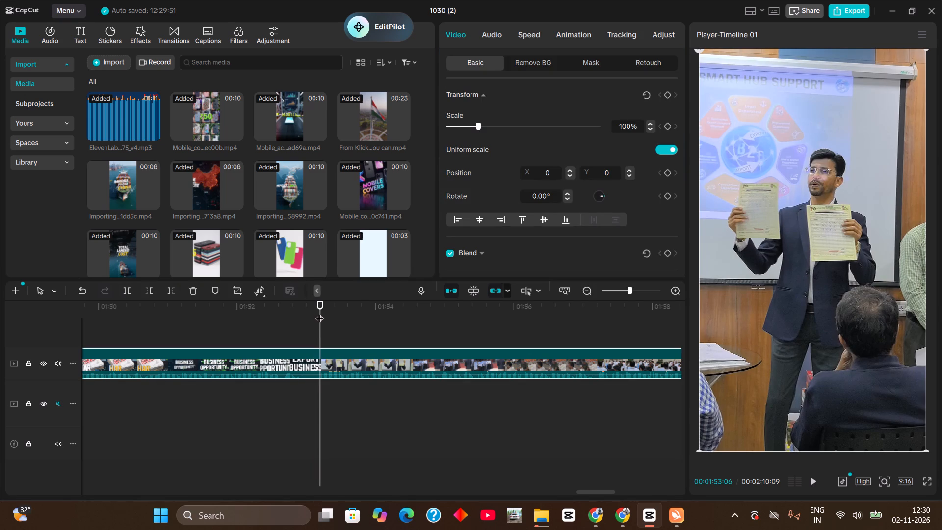
key("ctrl+b")
left_click(301, 358)
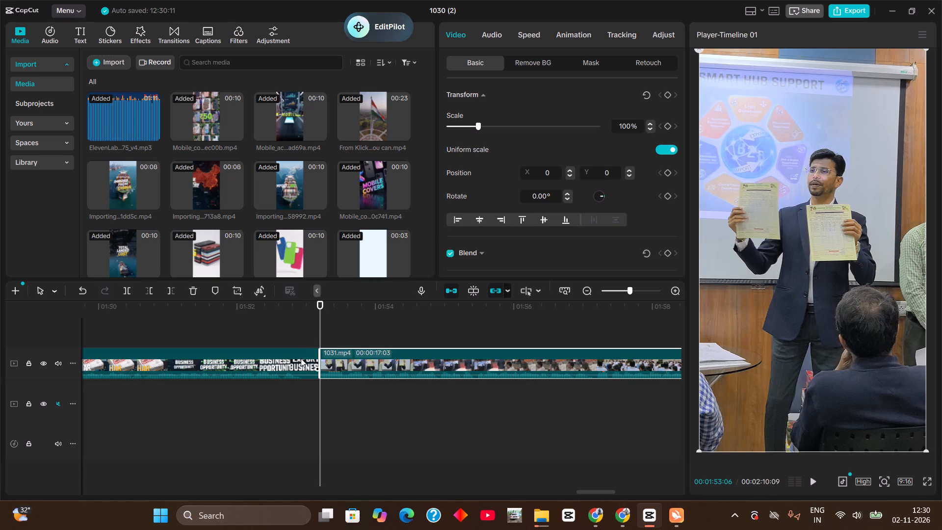
key("BackSpace")
Move the remaining 1031.mp4 segment to 00:00:52:15, directly after the last calculator clip, by cutting and pasting it.
left_click(354, 364)
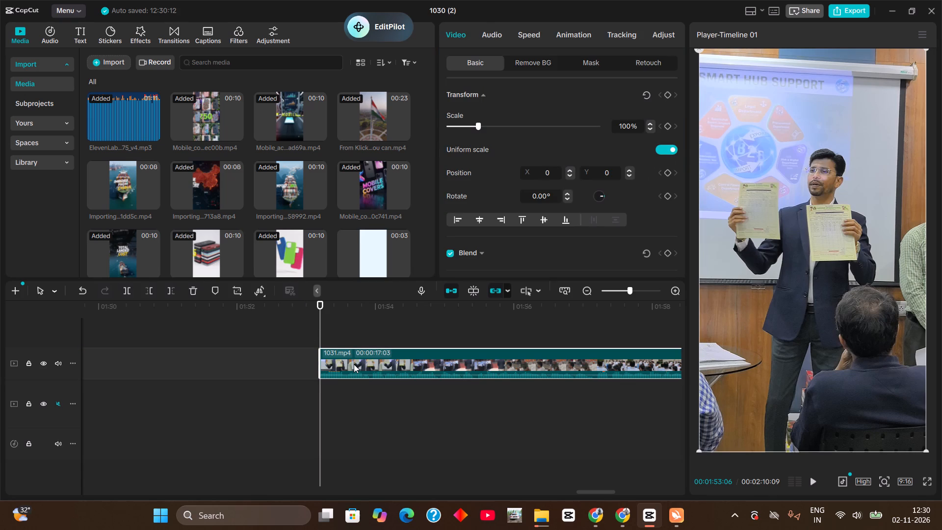
key("ctrl+x")
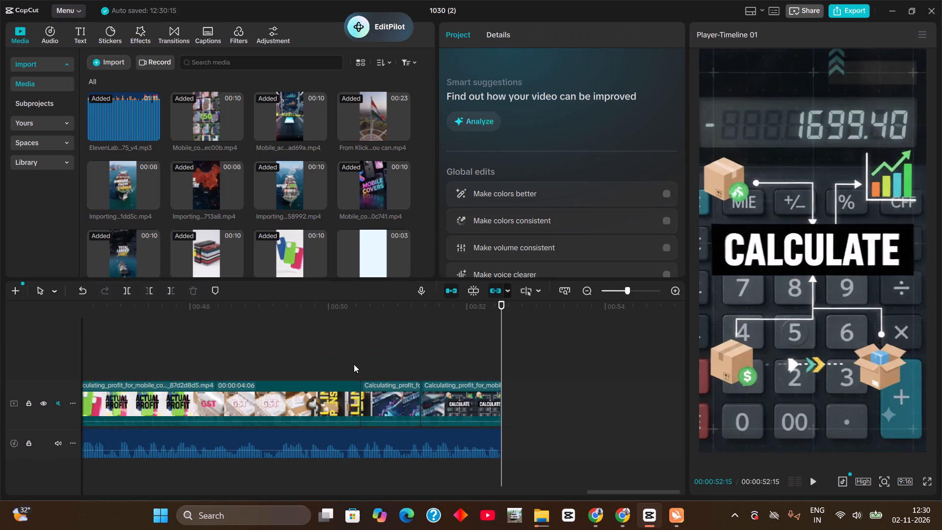
key("v")
key("ctrl+v")
Place instagram_profile (13).mp4 on a track above 1031.mp4 at 00:00:58:09, where the older profile screen starts.
key("space")
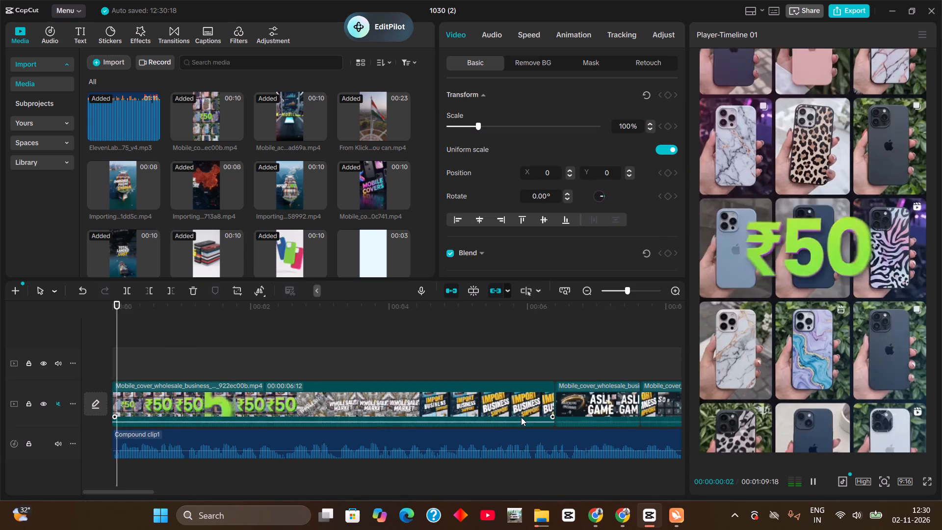
key("space")
left_click_drag(569, 305, 941, 322)
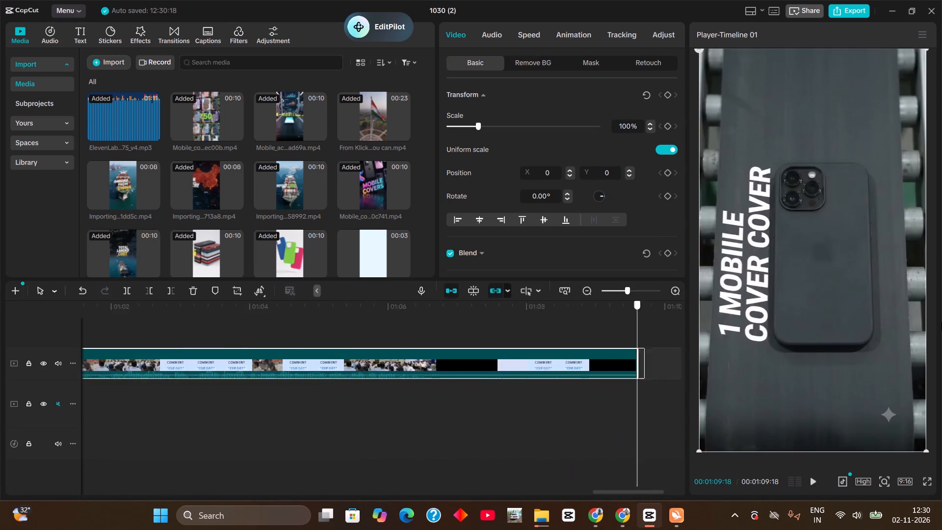
left_click_drag(941, 322, 405, 373)
key("space")
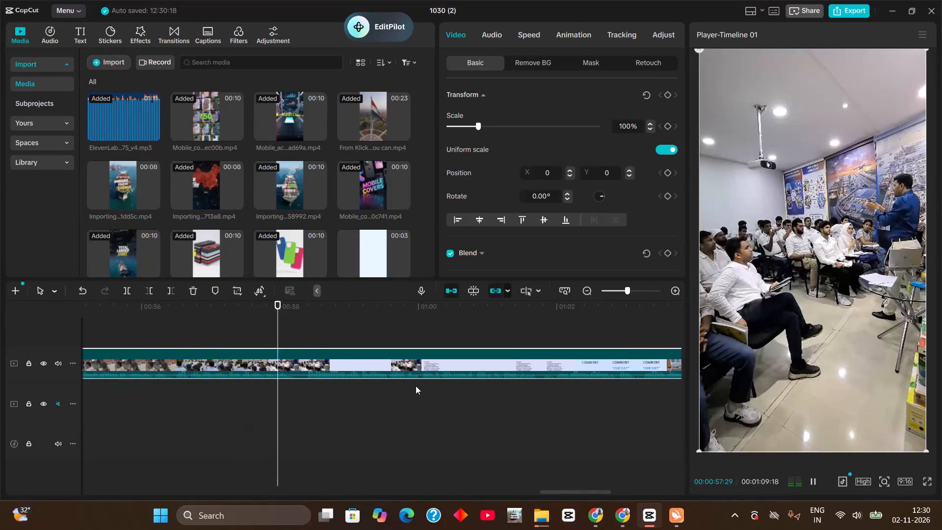
key("space")
left_click_drag(295, 309, 301, 310)
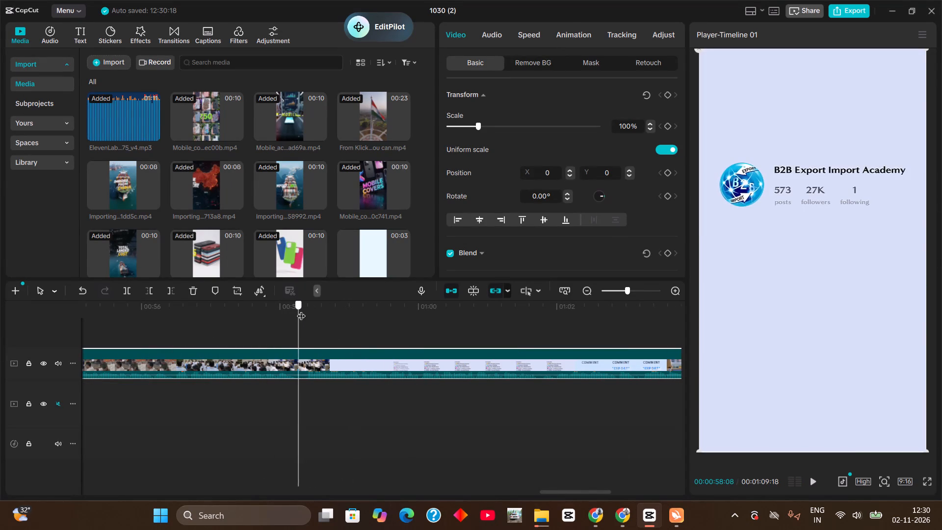
left_click_drag(301, 310, 297, 316)
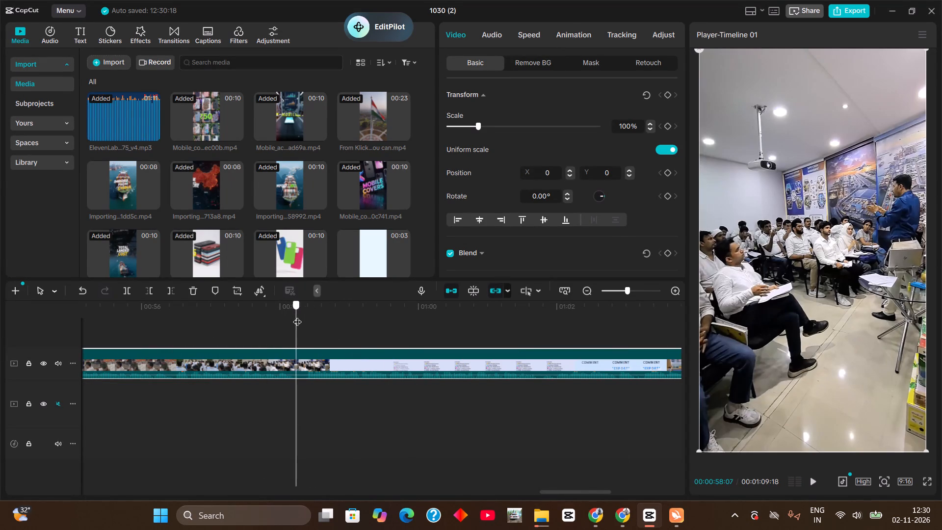
left_click_drag(297, 316, 297, 318)
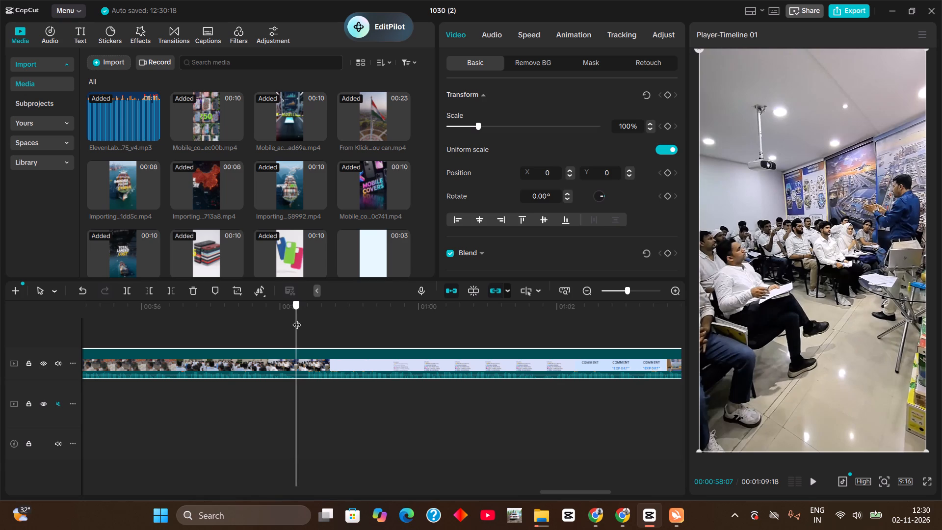
left_click_drag(297, 318, 296, 322)
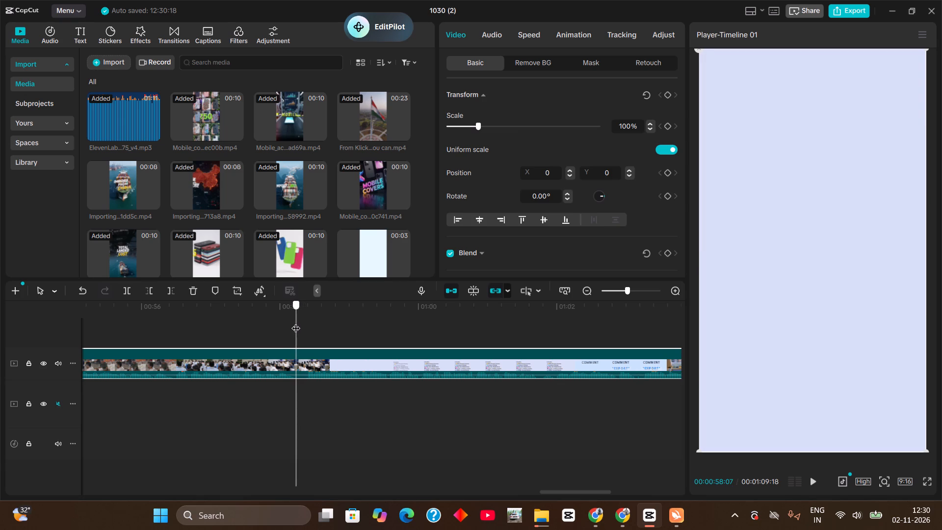
left_click_drag(296, 322, 298, 322)
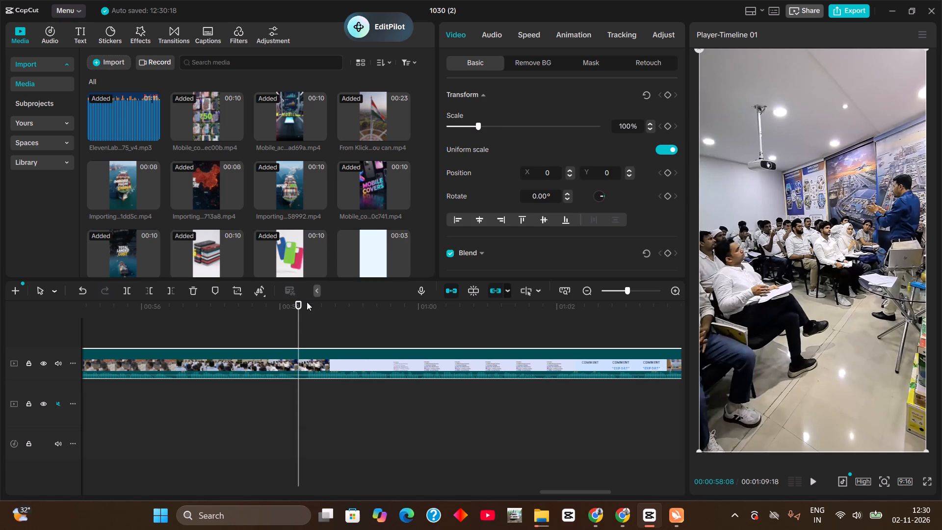
left_click(301, 306)
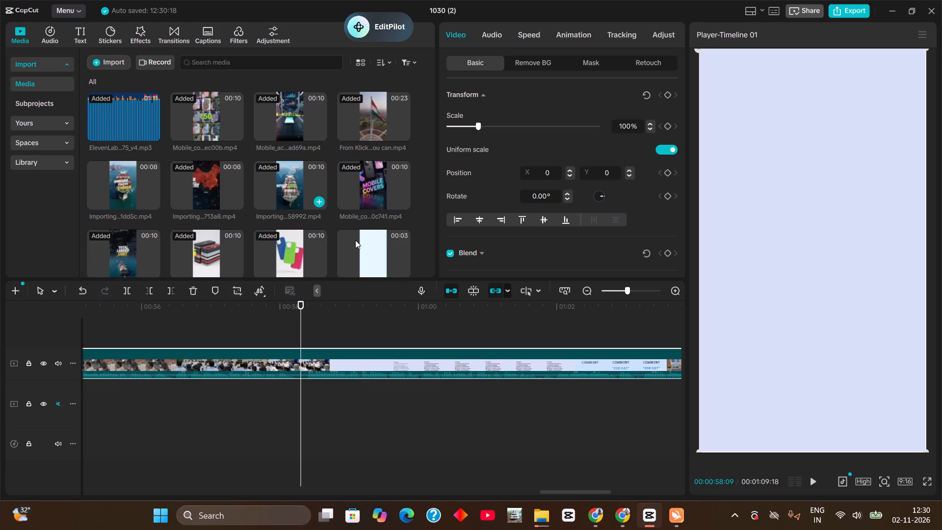
scroll(367, 228, "down", 4)
left_click_drag(369, 165, 302, 328)
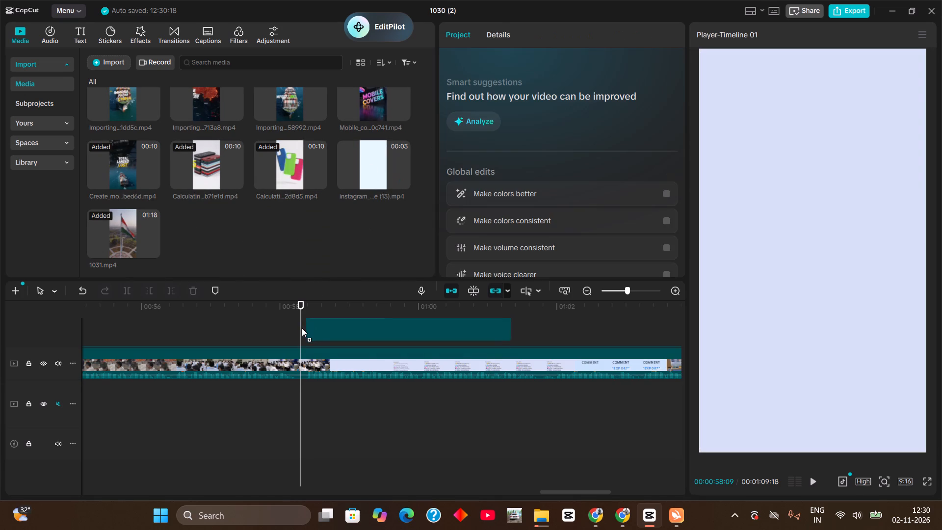
left_click_drag(302, 328, 301, 329)
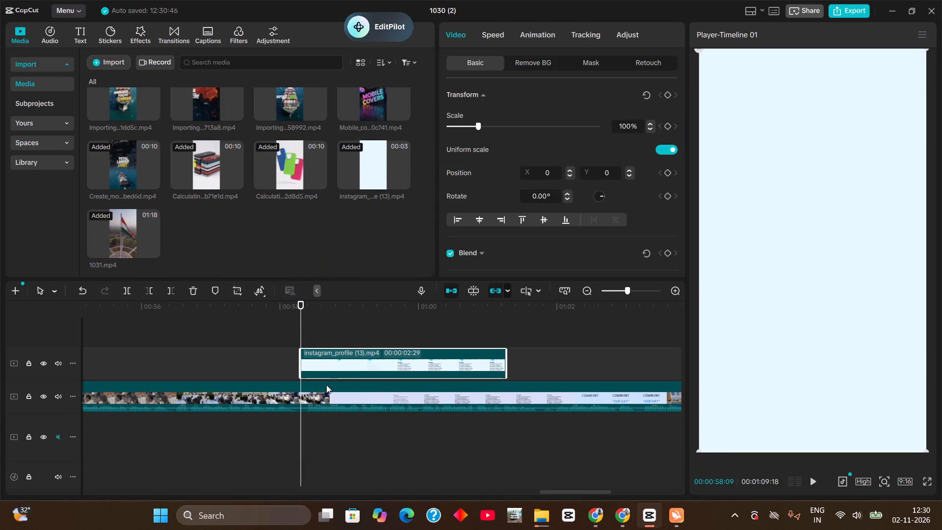
Slow the instagram_profile (13).mp4 clip to 0.82x so it ends at 00:01:01:28, just before the COMMENT text starts.
left_click_drag(308, 306, 328, 306)
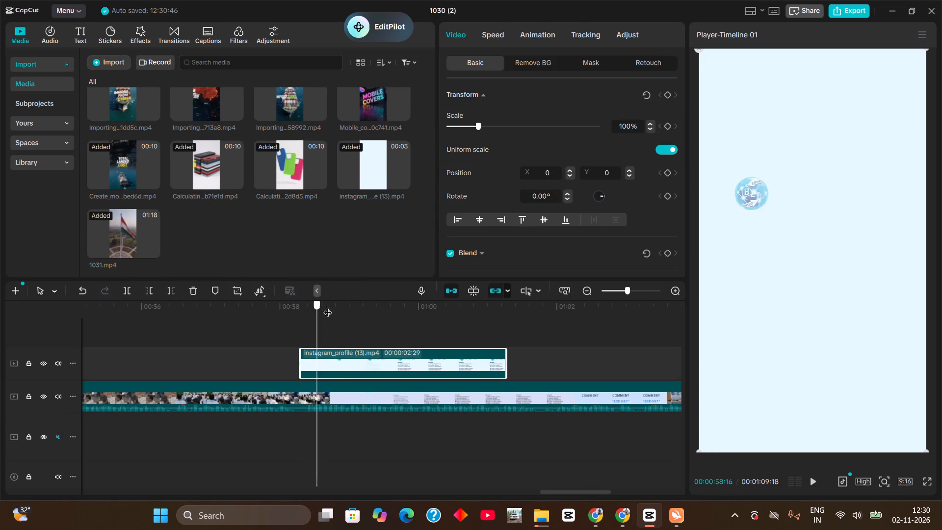
left_click_drag(328, 306, 524, 323)
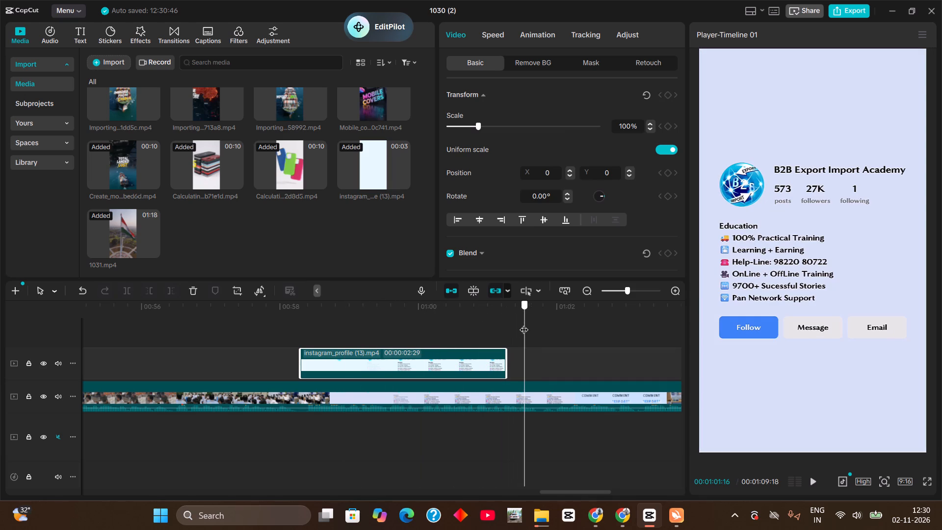
left_click_drag(524, 323, 555, 327)
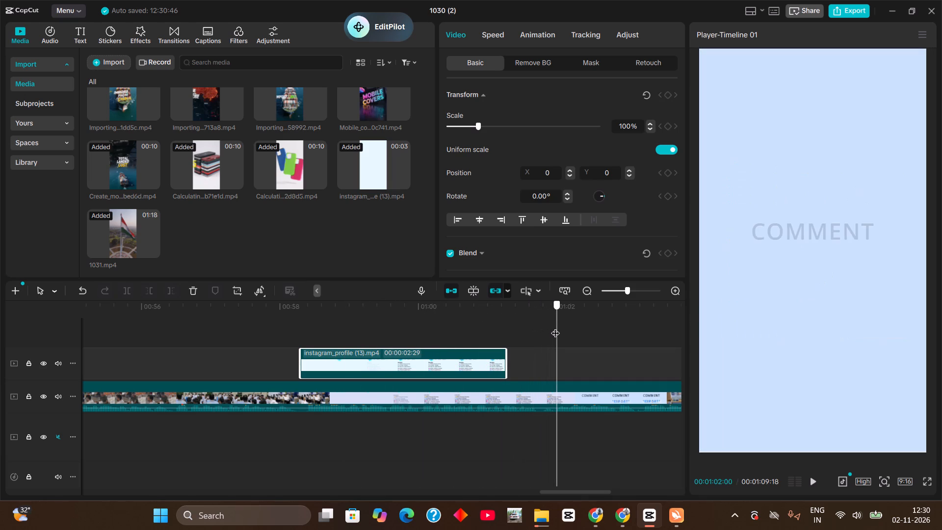
left_click_drag(555, 327, 552, 329)
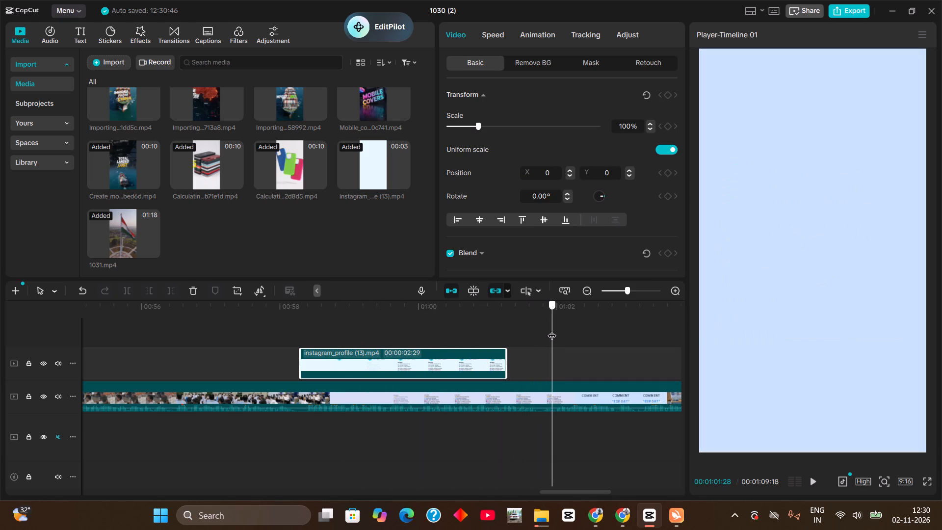
left_click_drag(552, 329, 552, 329)
left_click(500, 41)
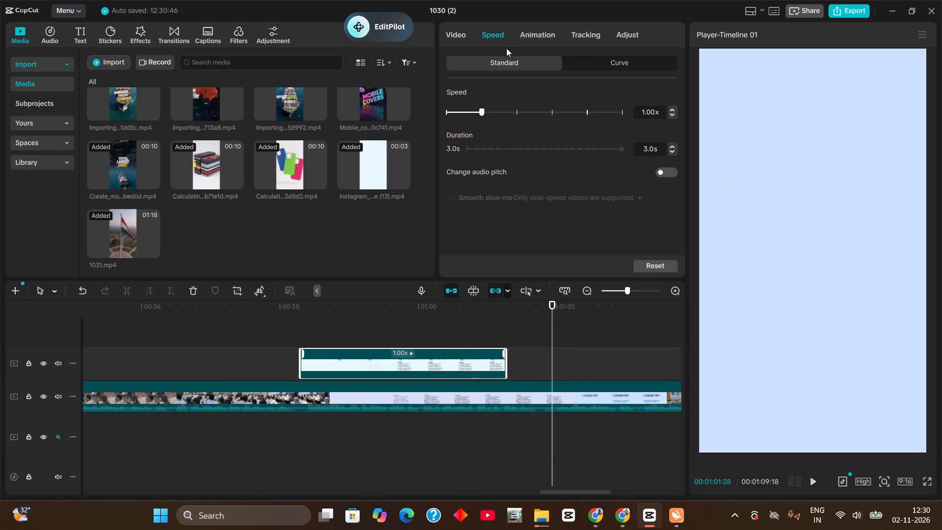
left_click_drag(503, 353, 543, 355)
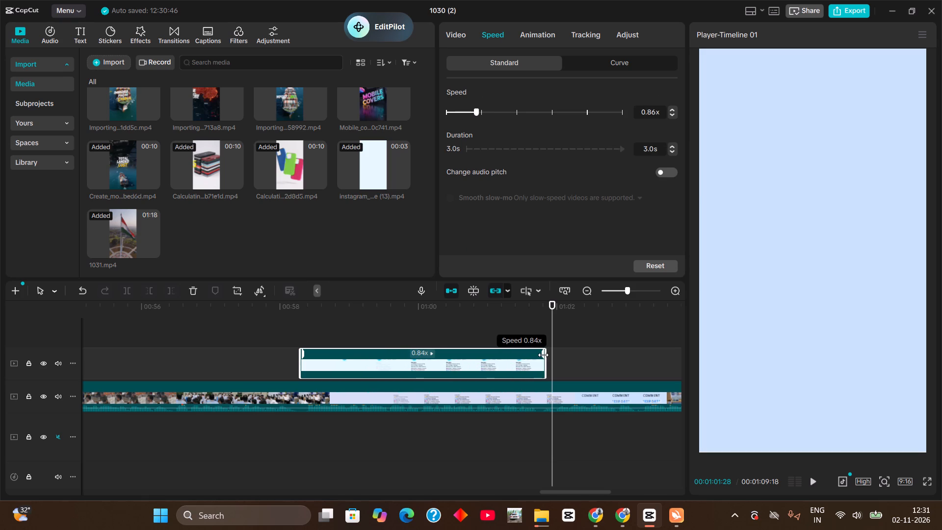
left_click_drag(543, 355, 550, 356)
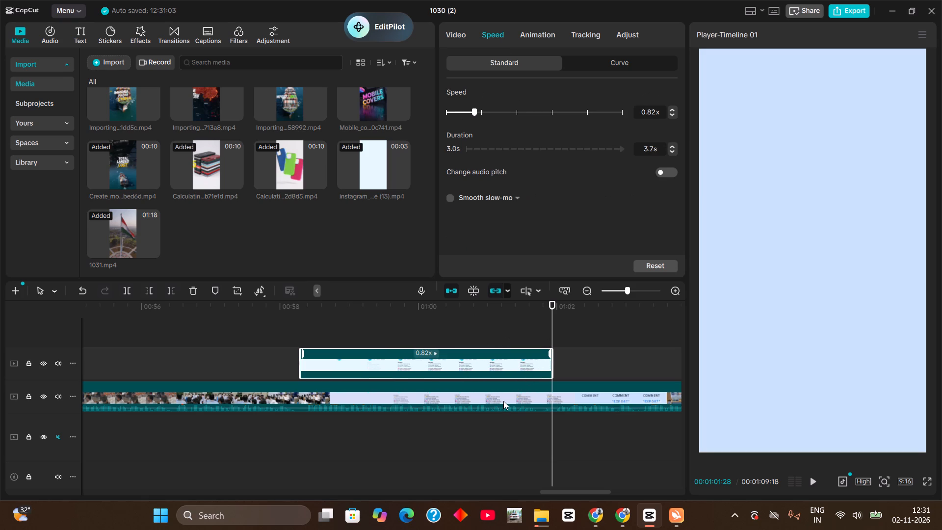
Combine the 1031.mp4 closing segment and the instagram_profile (13).mp4 overlay into one compound clip.
left_click(503, 401, "ctrl")
right_click(503, 401)
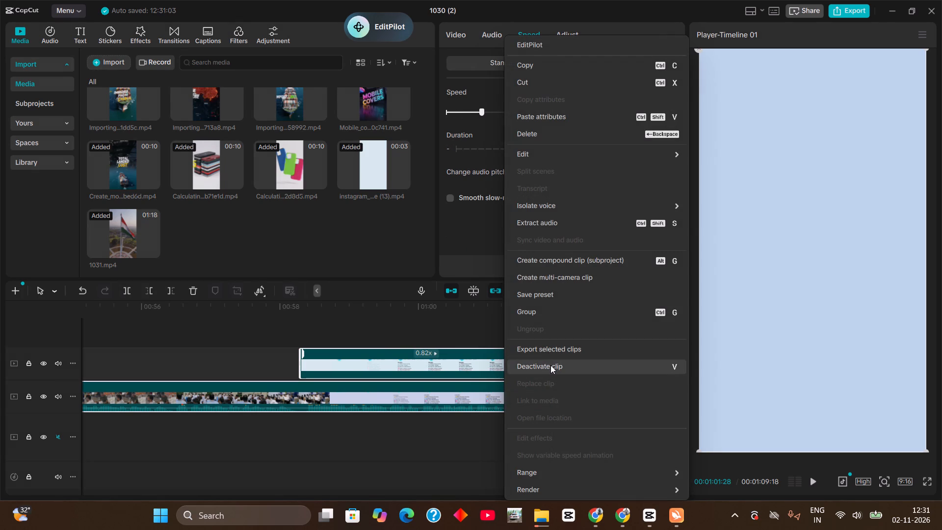
left_click(559, 257)
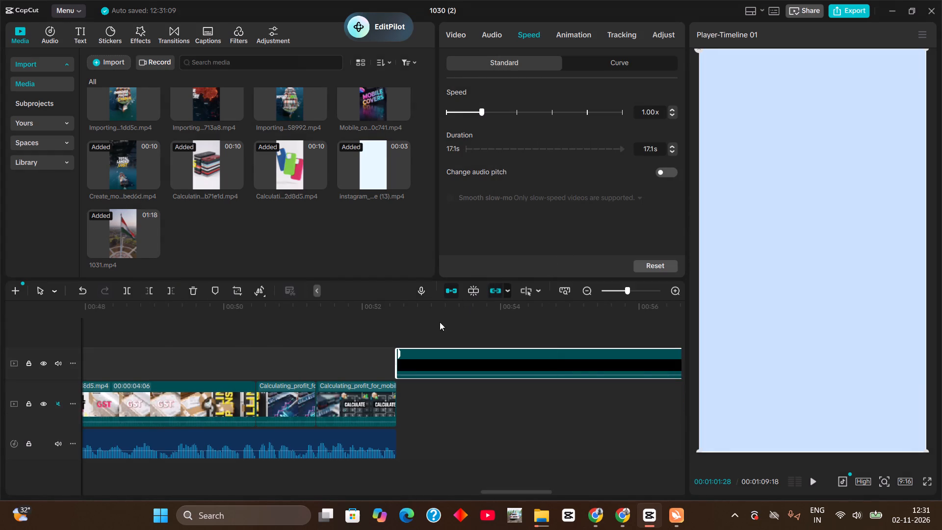
Play the timeline from the start of the closing compound clip, directly after the last calculator clip, to review it.
left_click(398, 314)
left_click_drag(398, 314, 395, 324)
key("space")
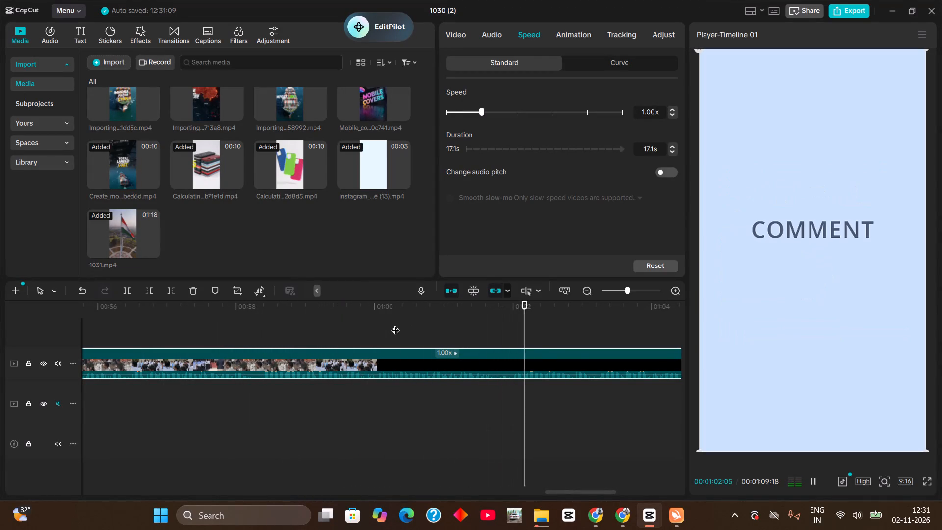
Replay and scrub the closing compound clip from the profile screen to the start of the COMMENT text, checking the changeover around 00:01:01:26.
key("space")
left_click(338, 305)
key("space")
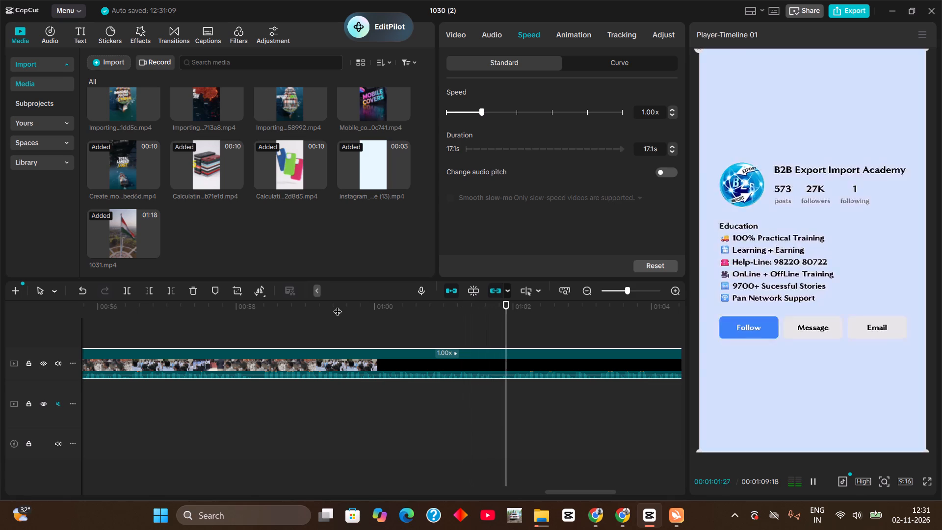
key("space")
left_click_drag(338, 305, 395, 311)
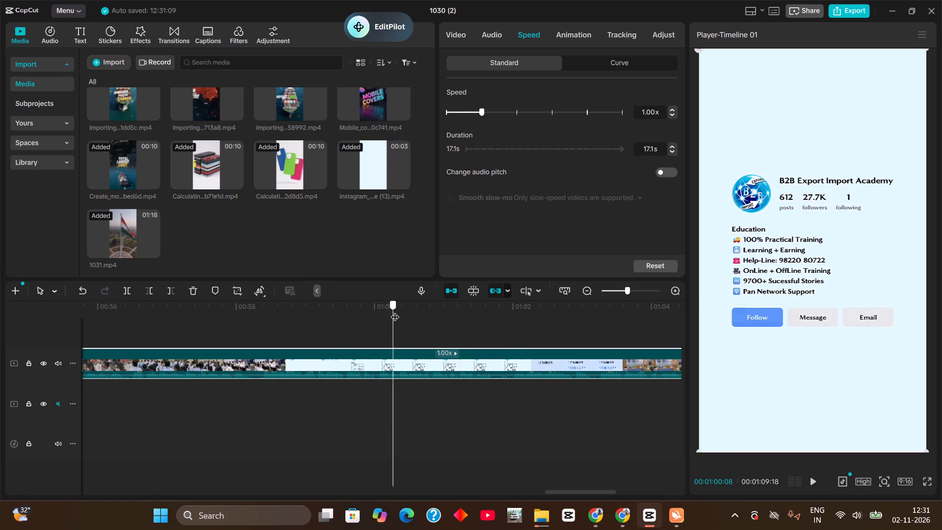
left_click_drag(395, 311, 434, 313)
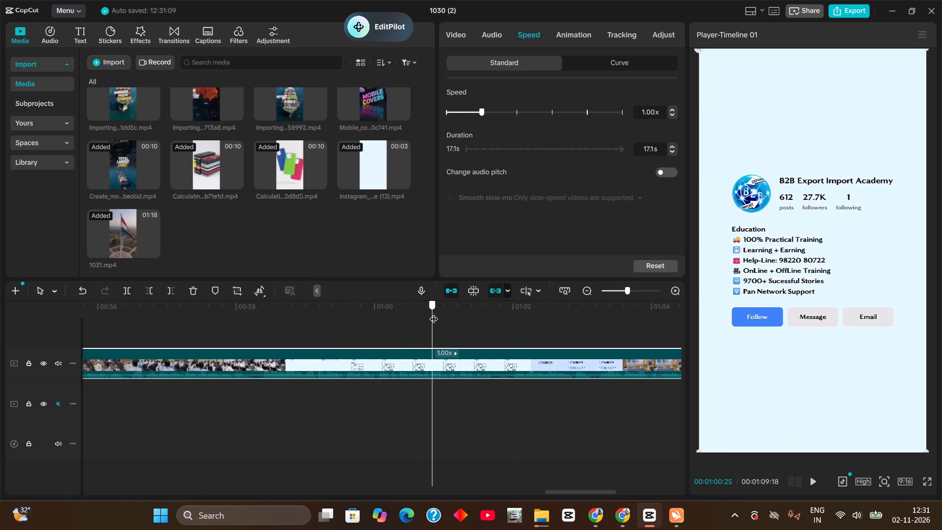
left_click_drag(434, 313, 471, 315)
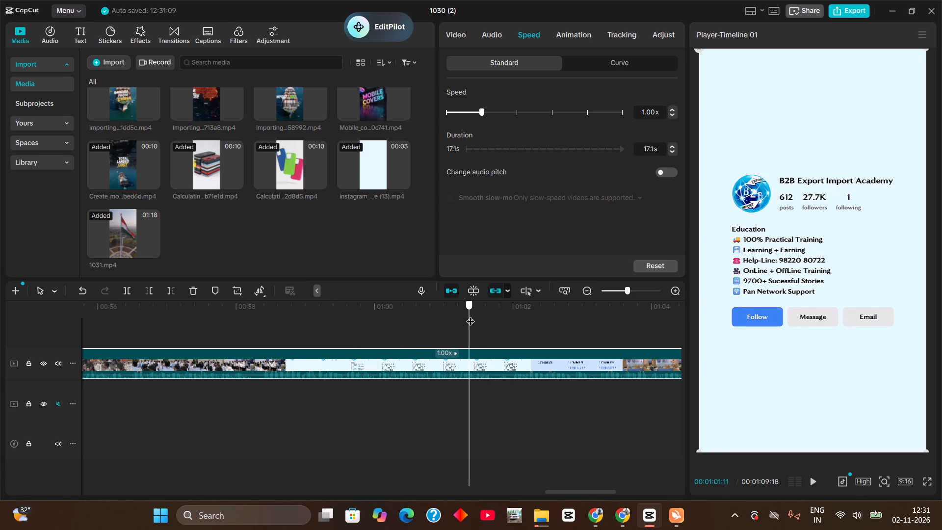
left_click_drag(471, 315, 511, 324)
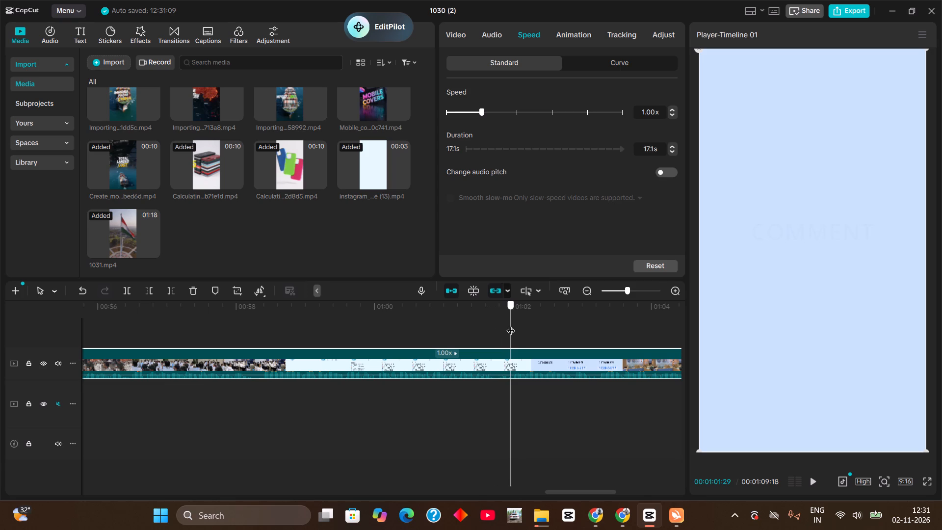
left_click_drag(511, 324, 505, 327)
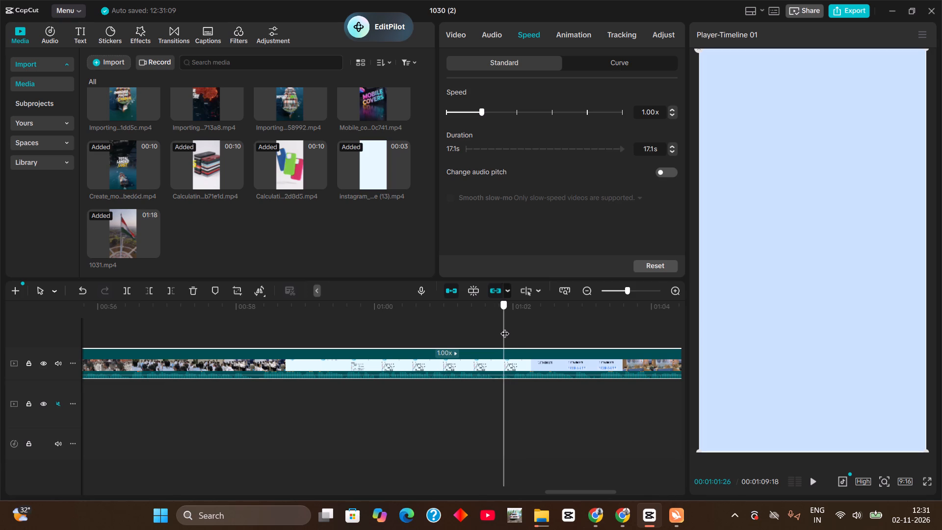
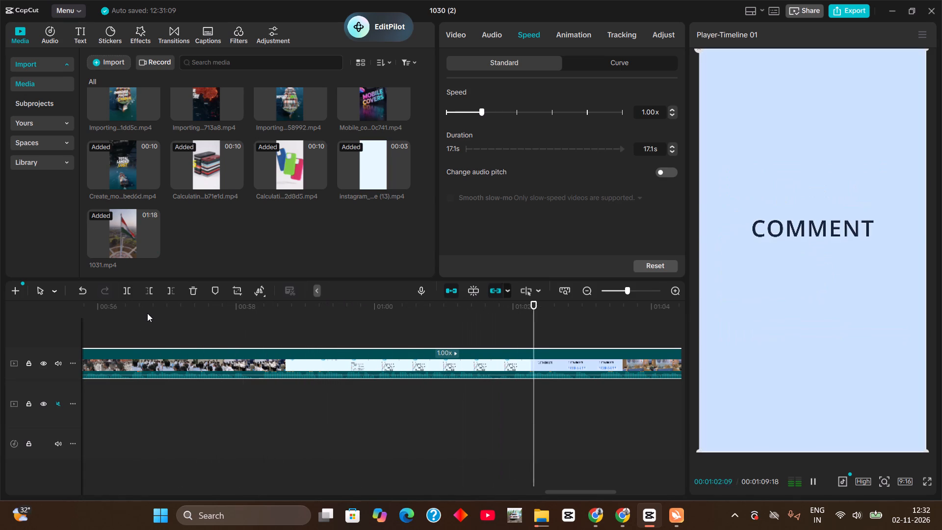
Stop playback and find the frame around 00:01:01:28 where the profile screen ends and the COMMENT text begins.
key("space")
left_click_drag(378, 307, 484, 319)
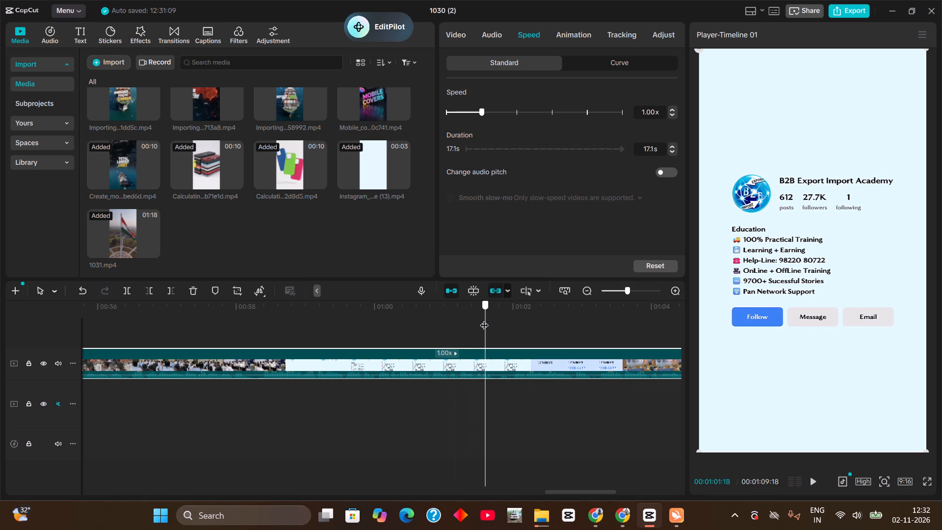
left_click_drag(484, 319, 514, 322)
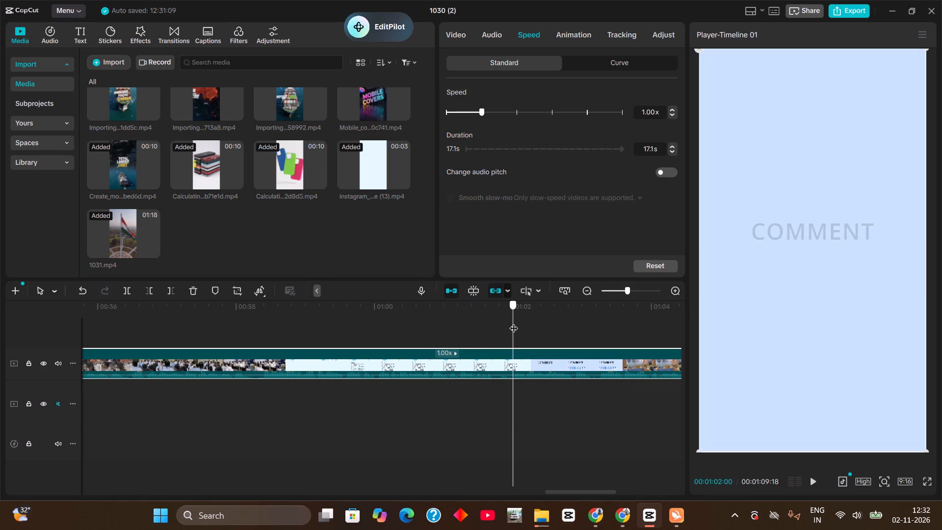
left_click_drag(514, 322, 509, 326)
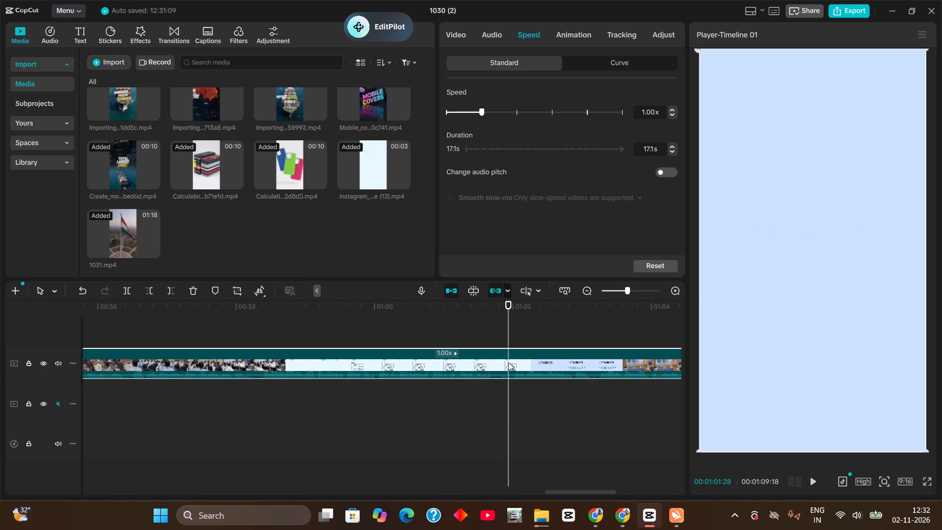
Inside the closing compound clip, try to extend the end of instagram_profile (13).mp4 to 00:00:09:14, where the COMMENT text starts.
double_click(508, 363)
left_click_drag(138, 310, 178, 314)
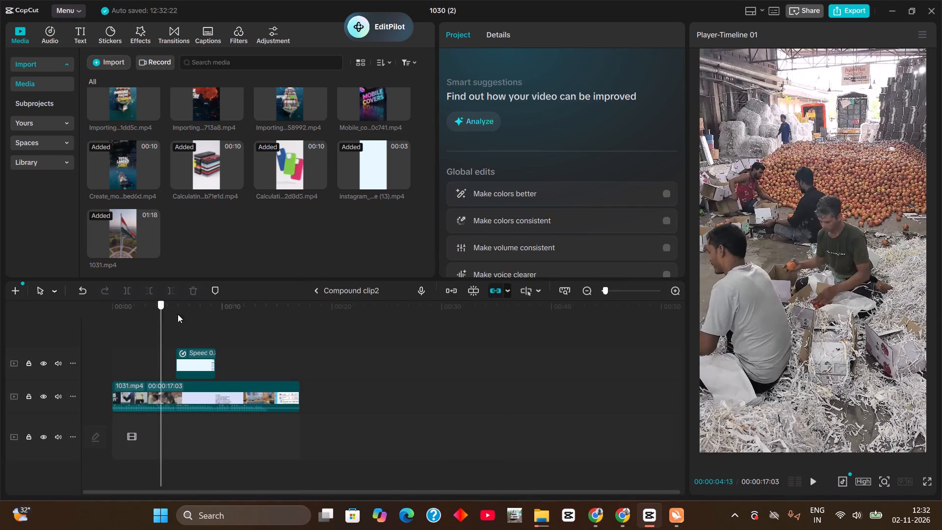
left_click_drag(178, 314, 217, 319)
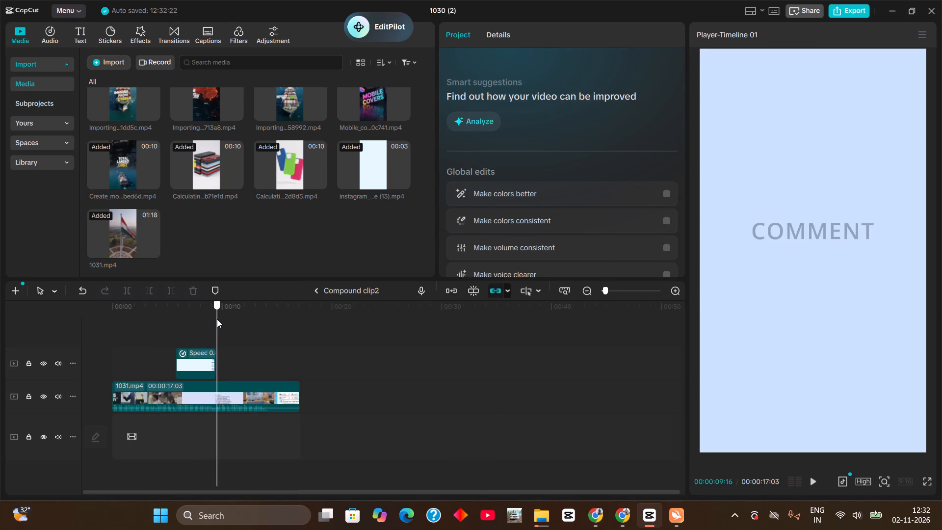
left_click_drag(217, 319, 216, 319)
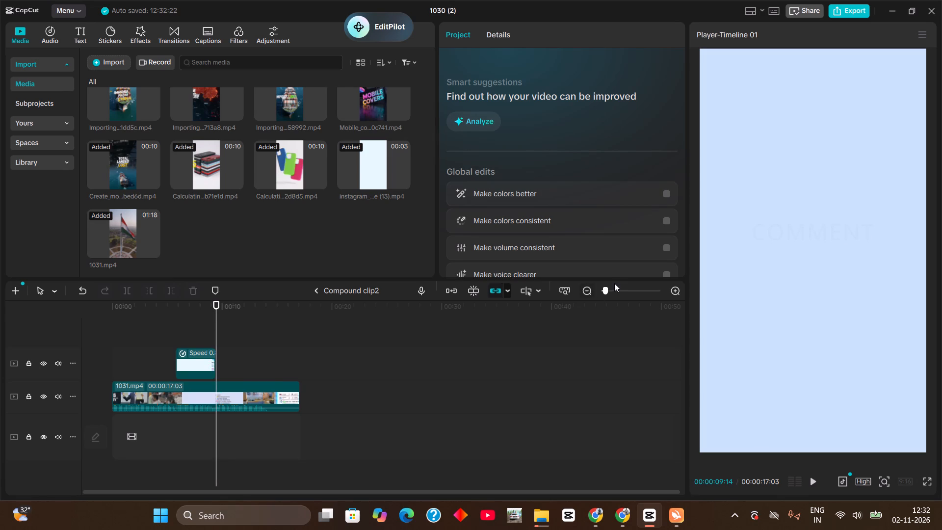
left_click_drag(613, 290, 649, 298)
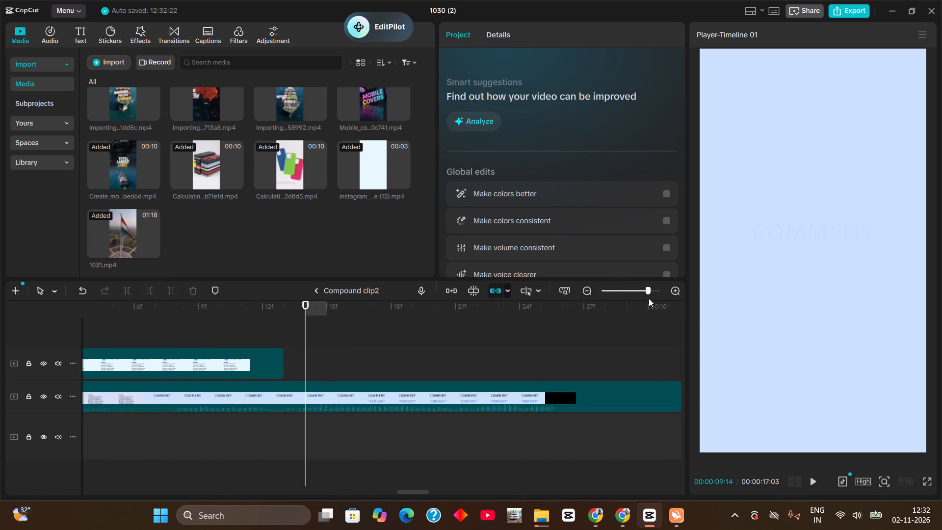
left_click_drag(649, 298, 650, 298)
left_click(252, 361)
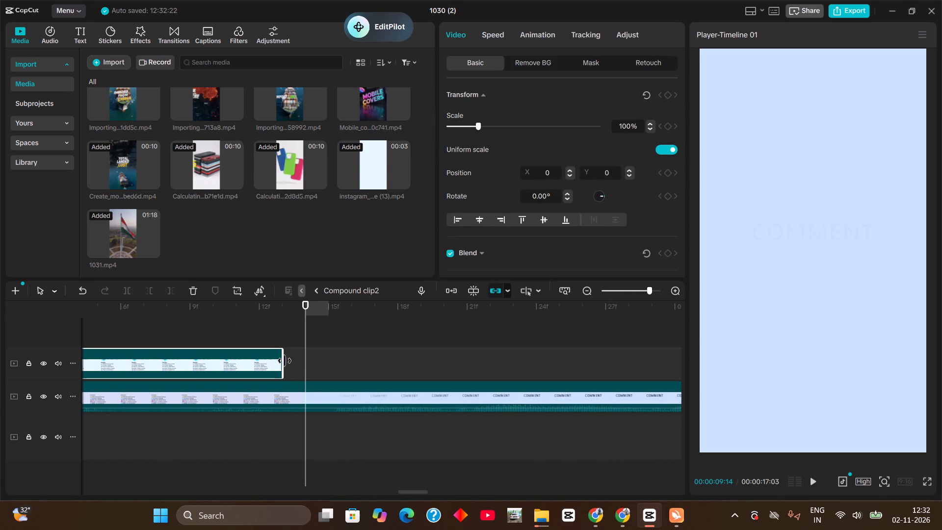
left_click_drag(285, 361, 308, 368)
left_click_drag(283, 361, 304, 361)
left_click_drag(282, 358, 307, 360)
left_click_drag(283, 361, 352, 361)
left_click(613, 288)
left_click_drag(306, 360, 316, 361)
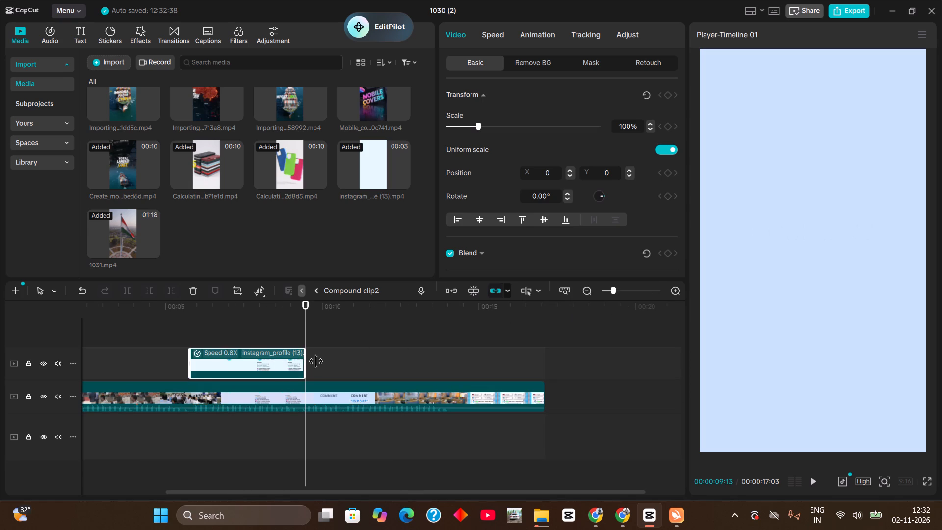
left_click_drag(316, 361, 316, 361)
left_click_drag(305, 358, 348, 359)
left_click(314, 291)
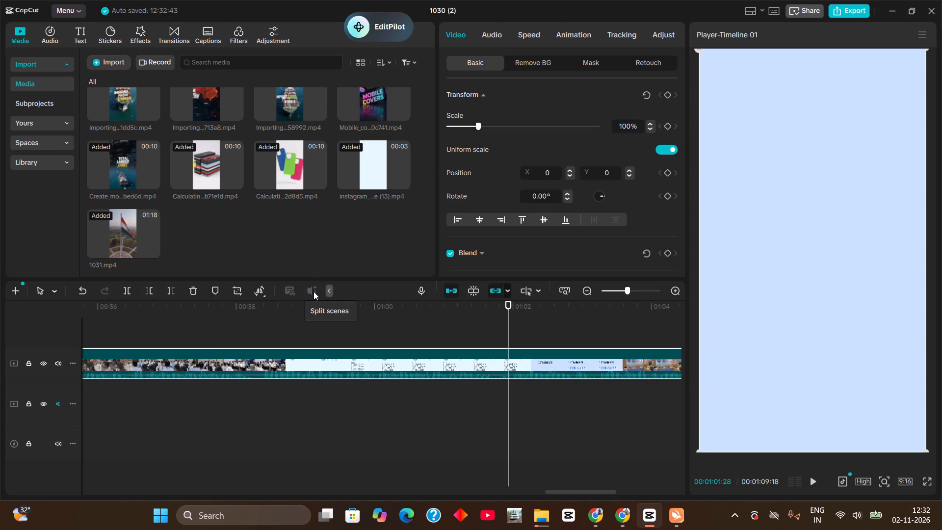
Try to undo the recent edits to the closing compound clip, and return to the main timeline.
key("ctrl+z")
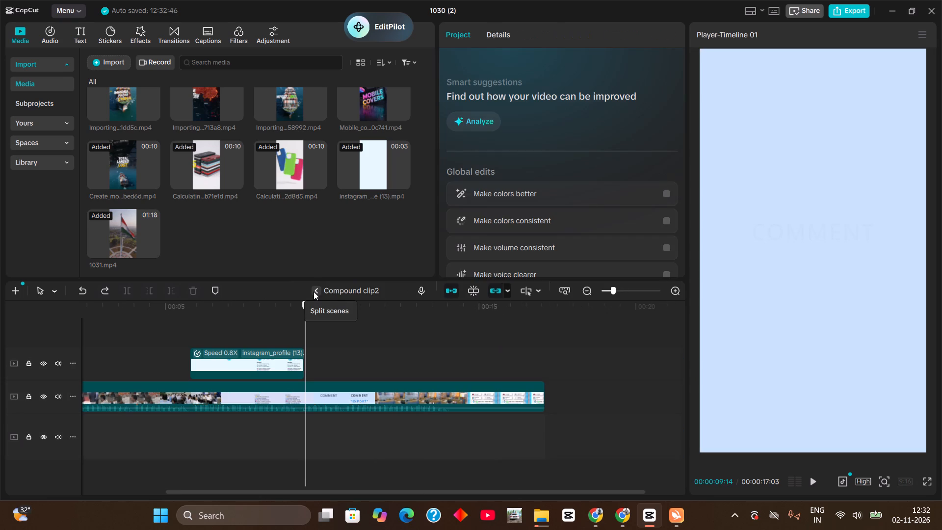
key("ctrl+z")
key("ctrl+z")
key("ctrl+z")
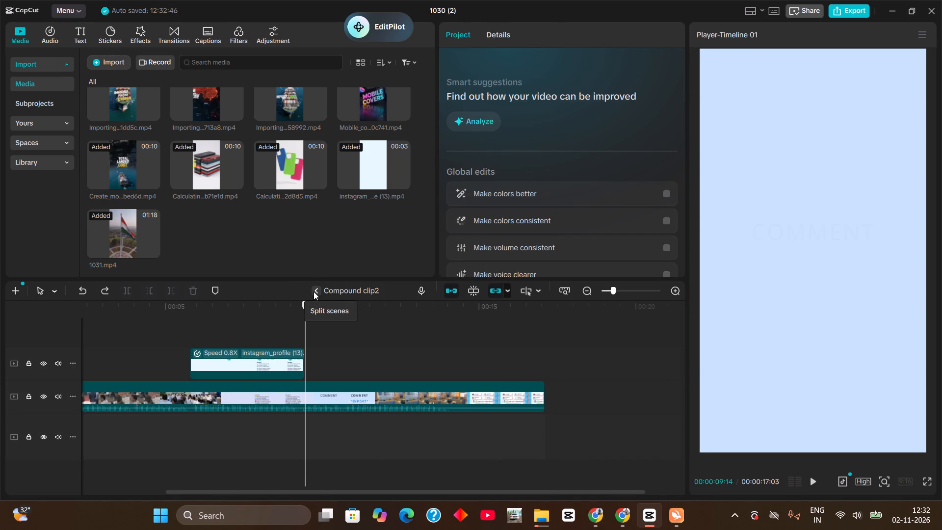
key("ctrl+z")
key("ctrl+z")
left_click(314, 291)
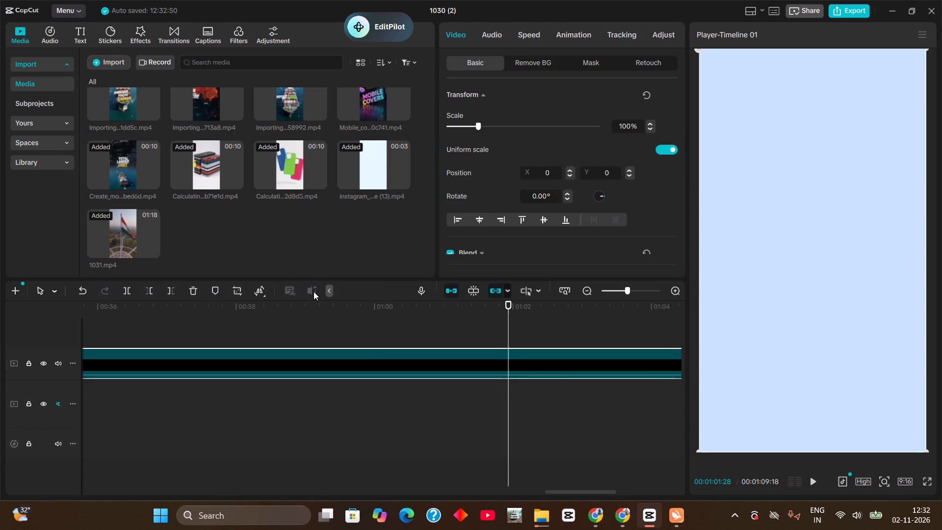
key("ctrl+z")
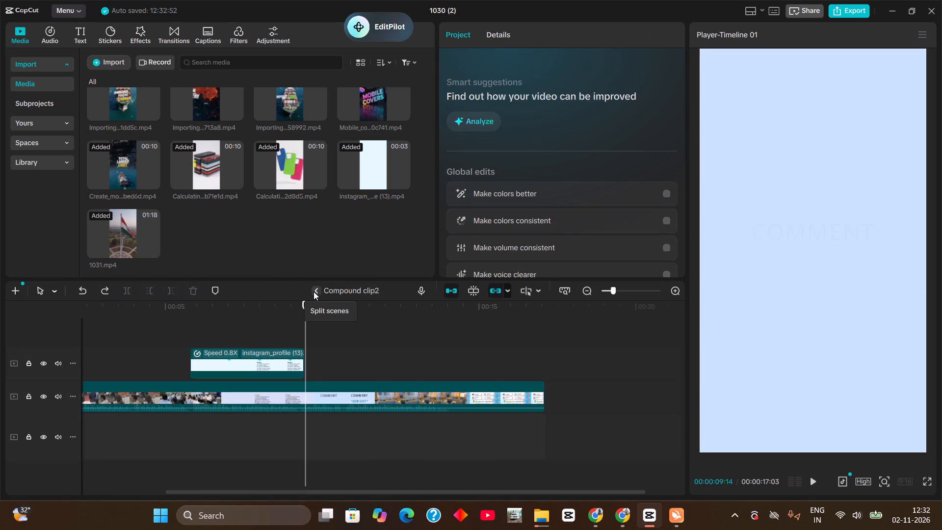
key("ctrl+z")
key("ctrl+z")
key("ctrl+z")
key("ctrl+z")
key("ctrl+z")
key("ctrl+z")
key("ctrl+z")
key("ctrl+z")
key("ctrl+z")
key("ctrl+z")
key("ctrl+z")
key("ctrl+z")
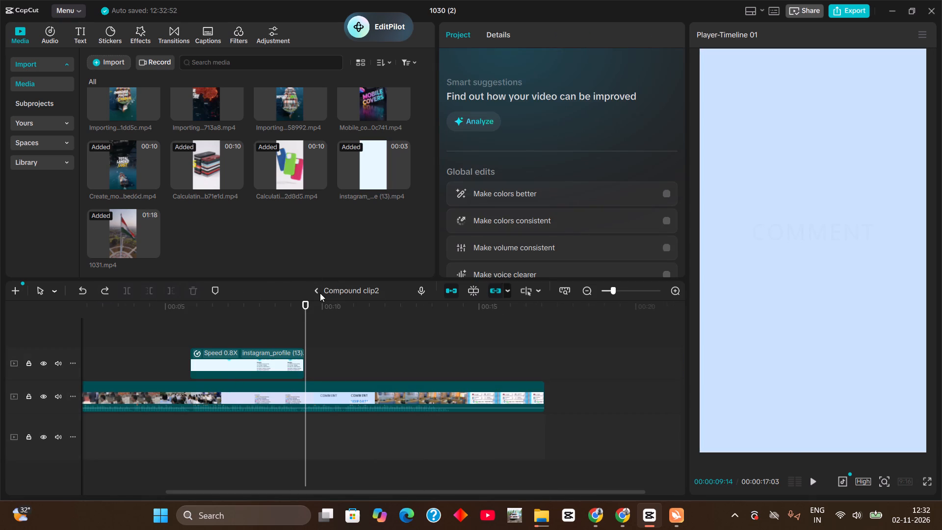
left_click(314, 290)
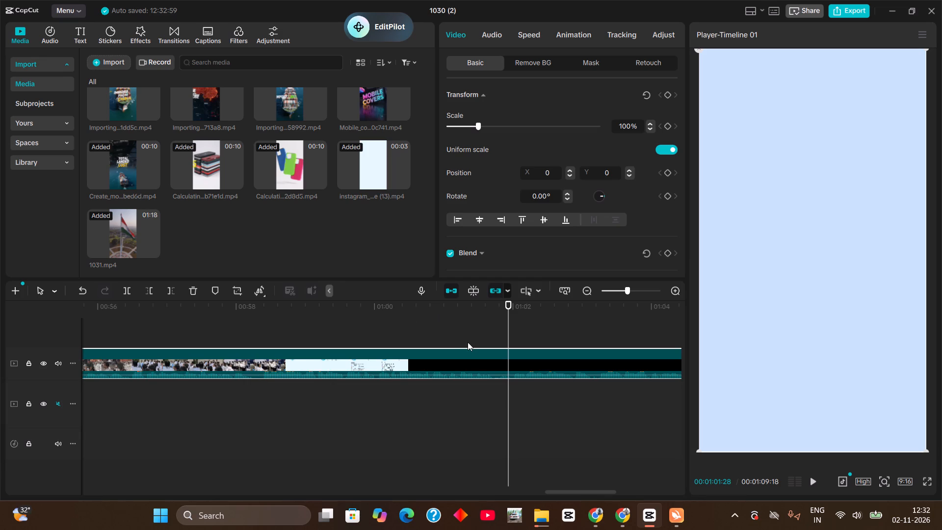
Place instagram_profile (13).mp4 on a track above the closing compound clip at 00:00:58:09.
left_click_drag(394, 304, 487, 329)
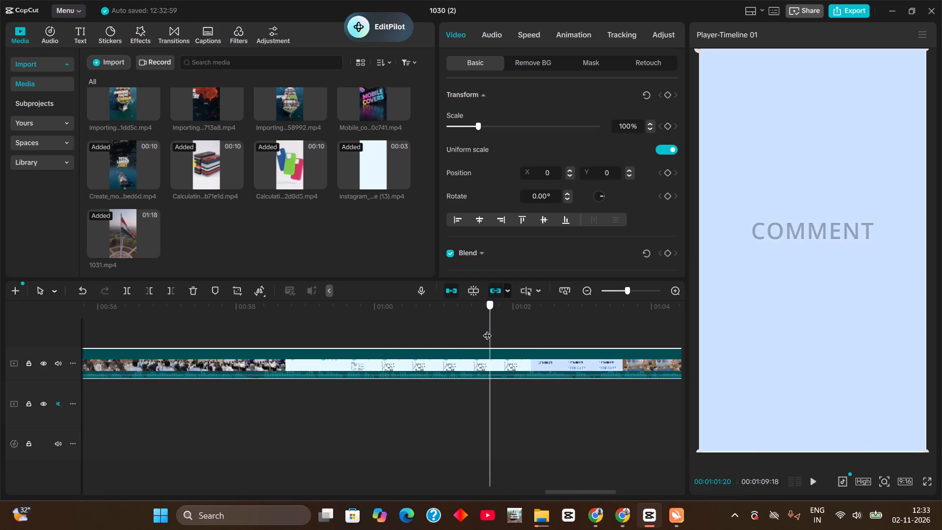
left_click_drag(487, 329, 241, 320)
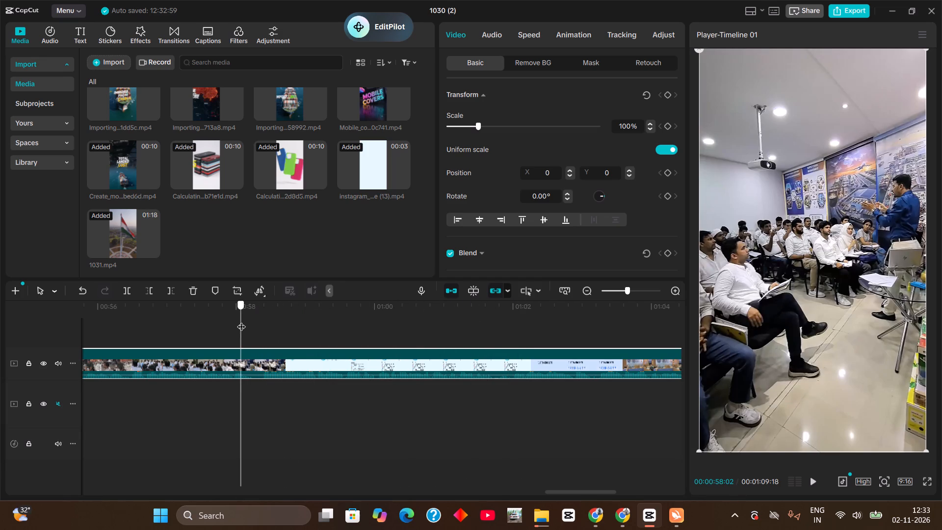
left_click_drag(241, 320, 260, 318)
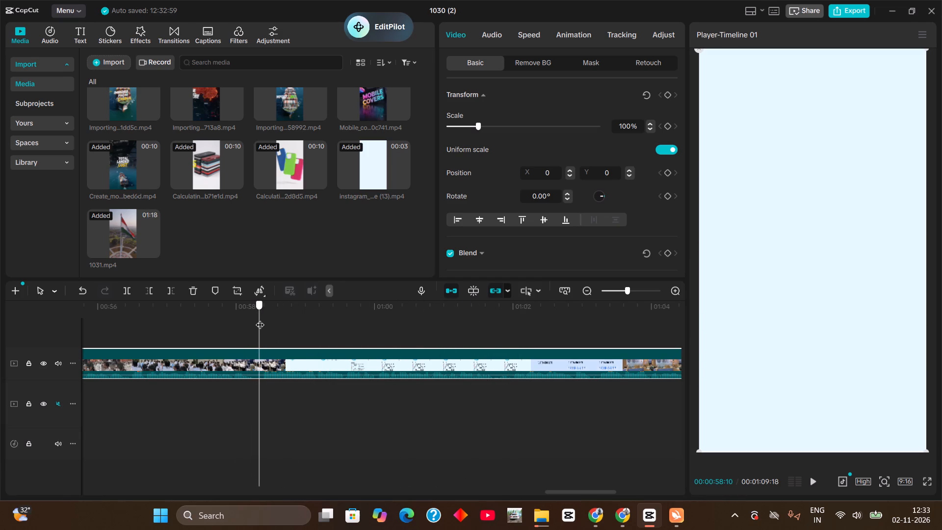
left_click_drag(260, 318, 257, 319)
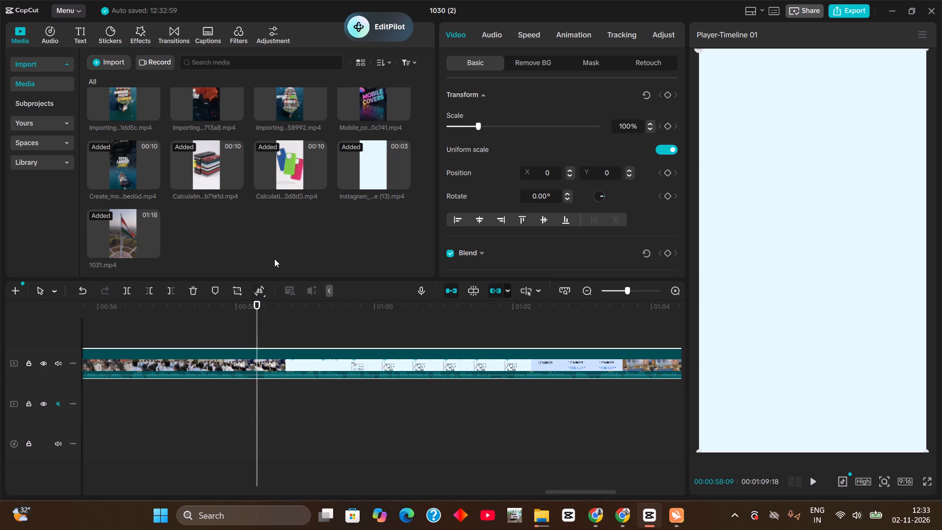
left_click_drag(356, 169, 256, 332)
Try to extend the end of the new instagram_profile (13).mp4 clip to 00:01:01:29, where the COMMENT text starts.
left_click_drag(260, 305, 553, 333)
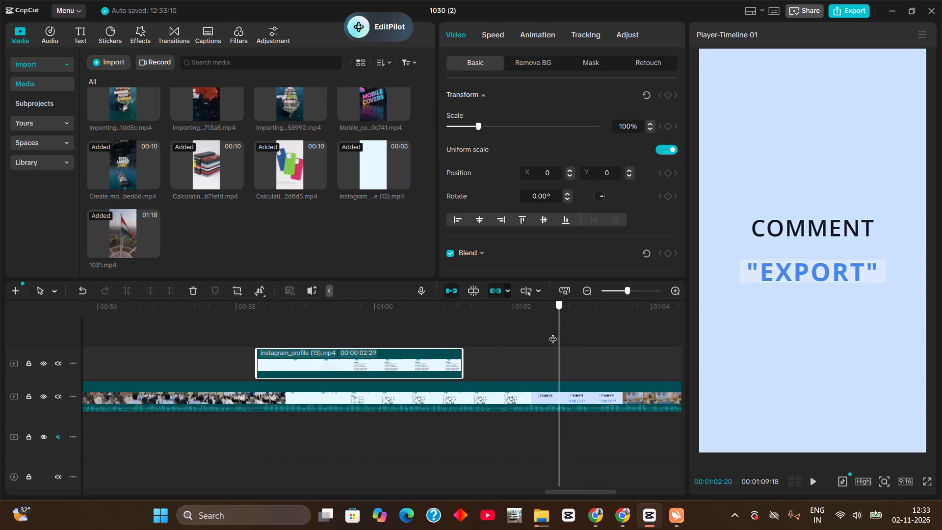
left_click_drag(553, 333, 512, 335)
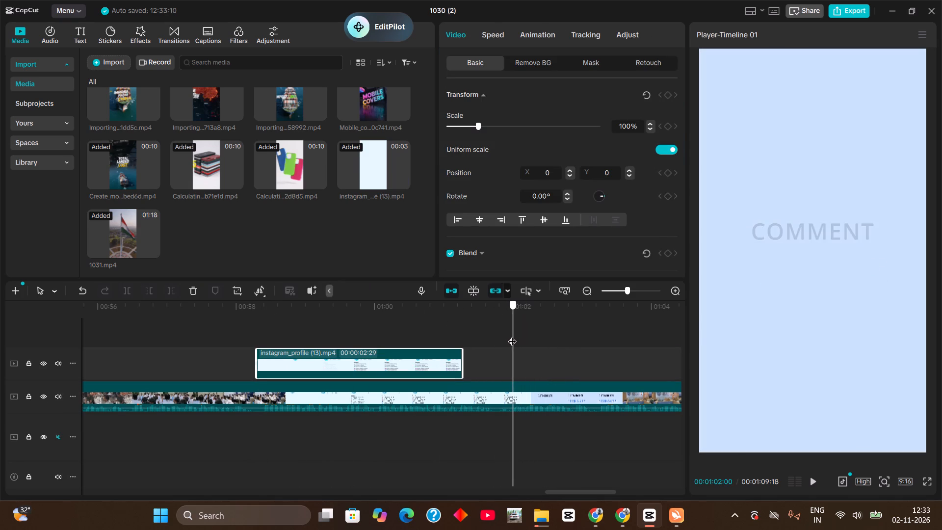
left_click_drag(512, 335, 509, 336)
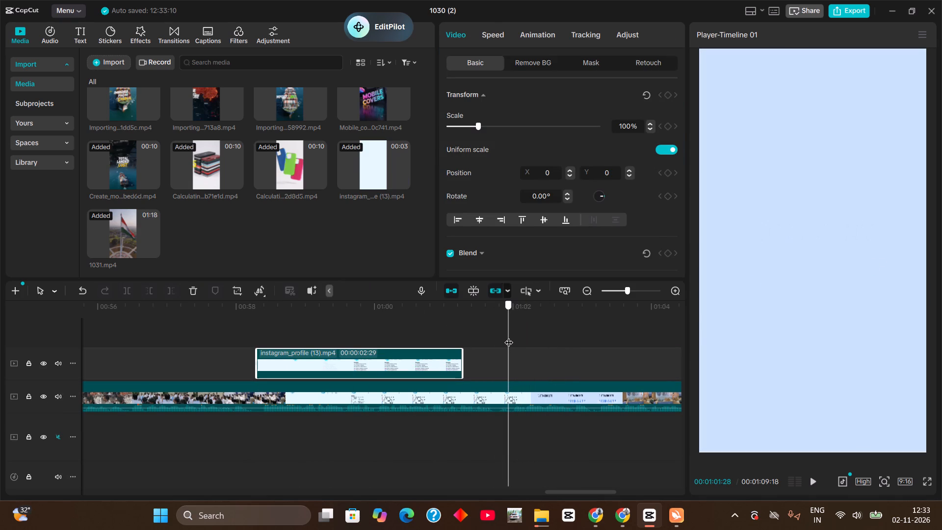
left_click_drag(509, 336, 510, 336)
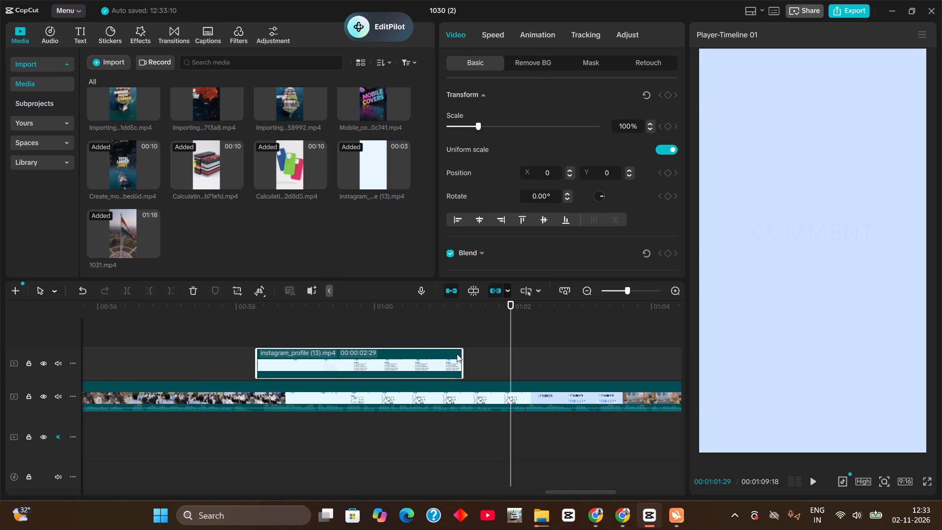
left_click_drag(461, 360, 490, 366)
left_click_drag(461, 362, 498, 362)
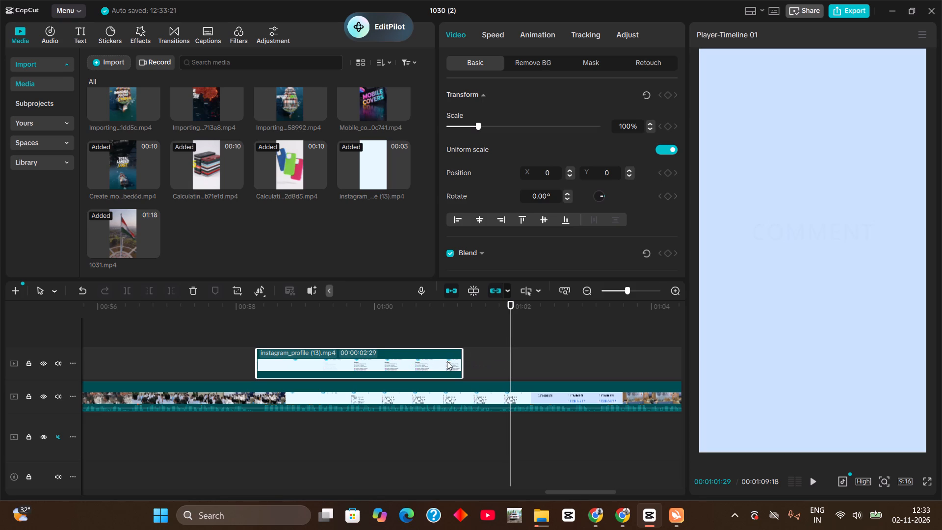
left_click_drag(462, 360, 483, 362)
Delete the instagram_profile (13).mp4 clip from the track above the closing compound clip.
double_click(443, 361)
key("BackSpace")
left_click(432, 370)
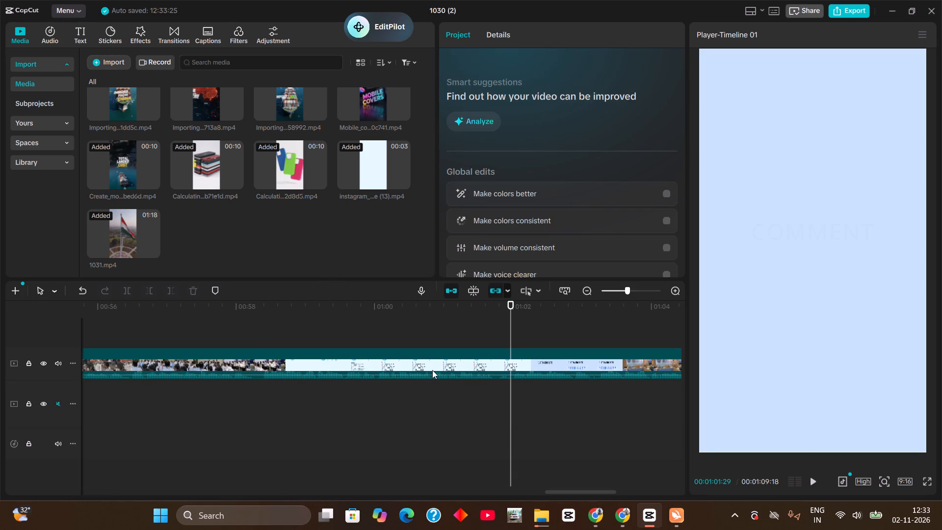
Delete instagram_profile (13).mp4 from the project's imported media.
left_click(364, 167)
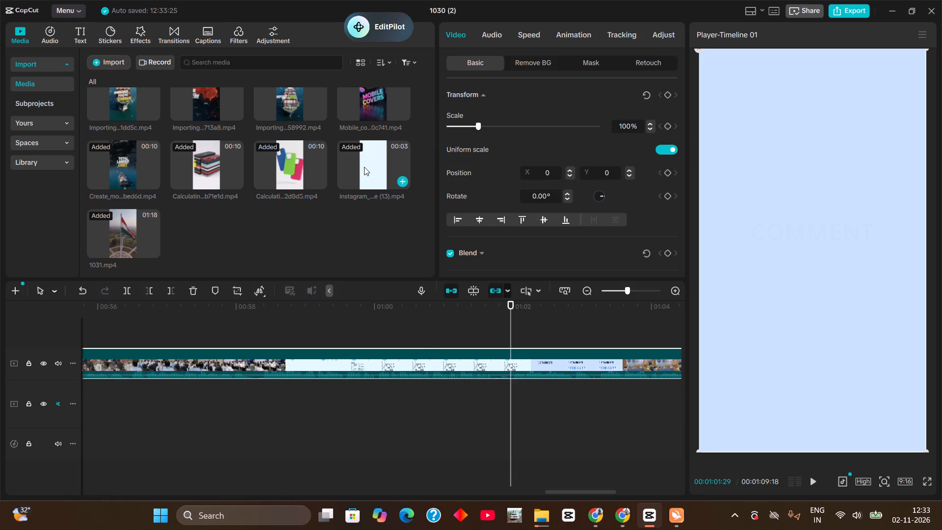
key("BackSpace")
left_click(444, 301)
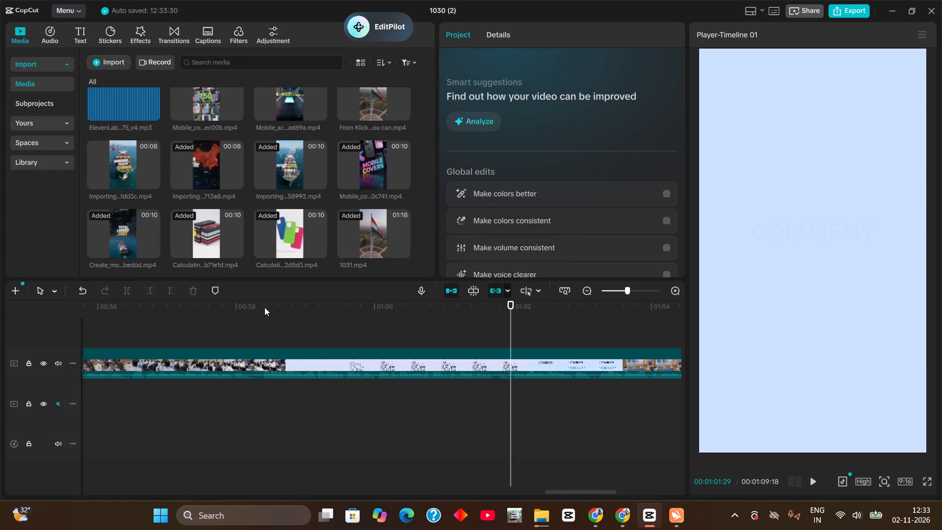
Locate the start of the Instagram profile in the closing clip and switch to File Explorer for the replacement profile video.
left_click_drag(266, 308, 278, 320)
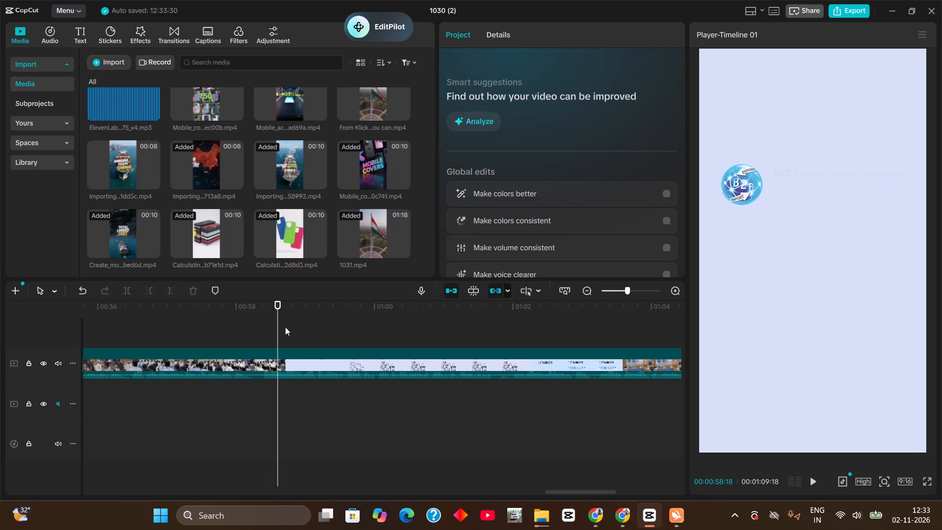
left_click(549, 518)
left_click(450, 463)
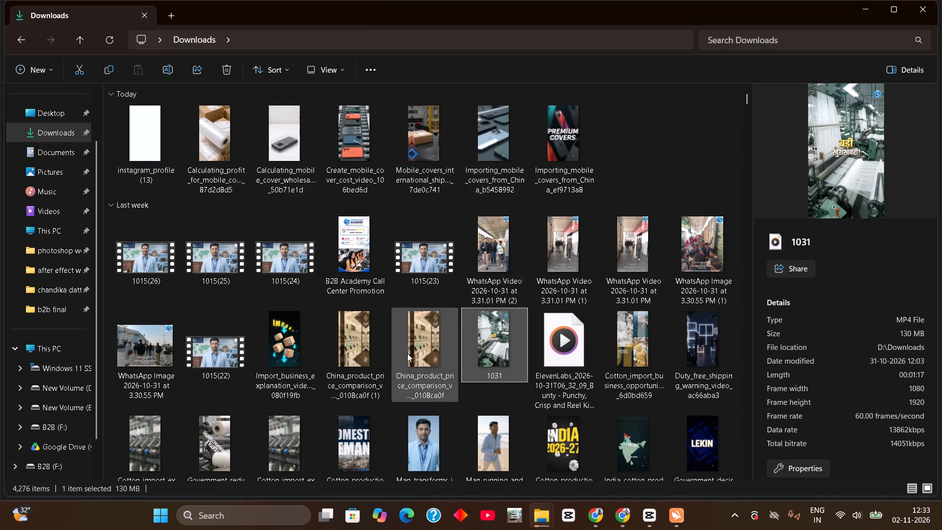
Add instagram_profile (13) from Downloads to the CapCut timeline, above the closing compound clip, starting at 00:00:58:18.
left_click(142, 135)
left_click_drag(138, 128, 654, 520)
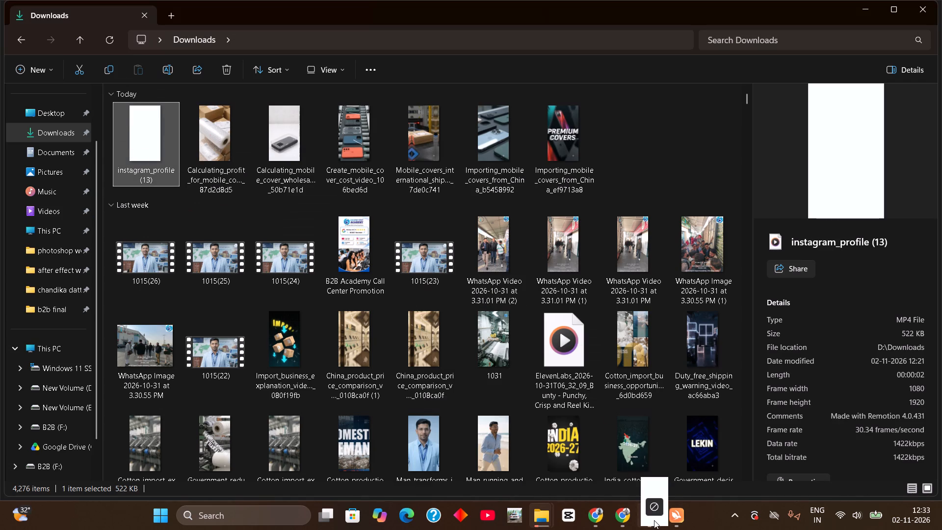
left_click_drag(654, 520, 301, 327)
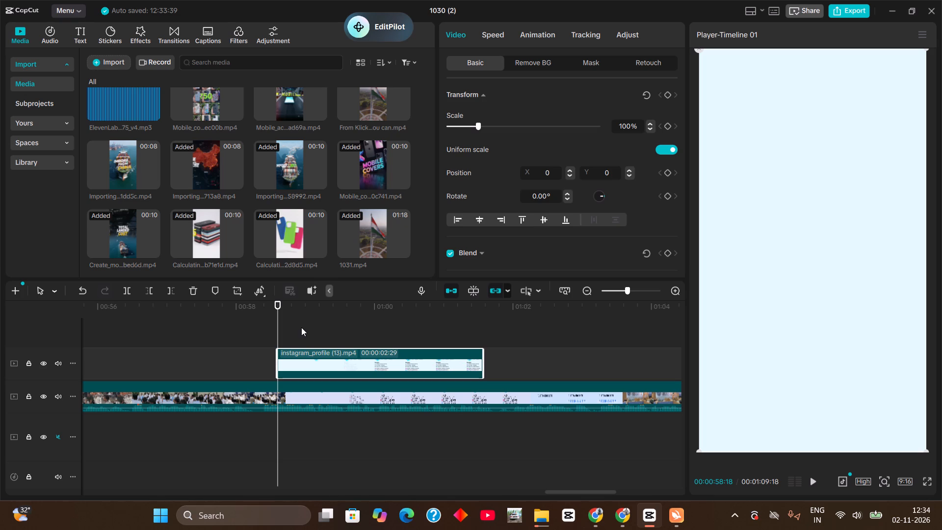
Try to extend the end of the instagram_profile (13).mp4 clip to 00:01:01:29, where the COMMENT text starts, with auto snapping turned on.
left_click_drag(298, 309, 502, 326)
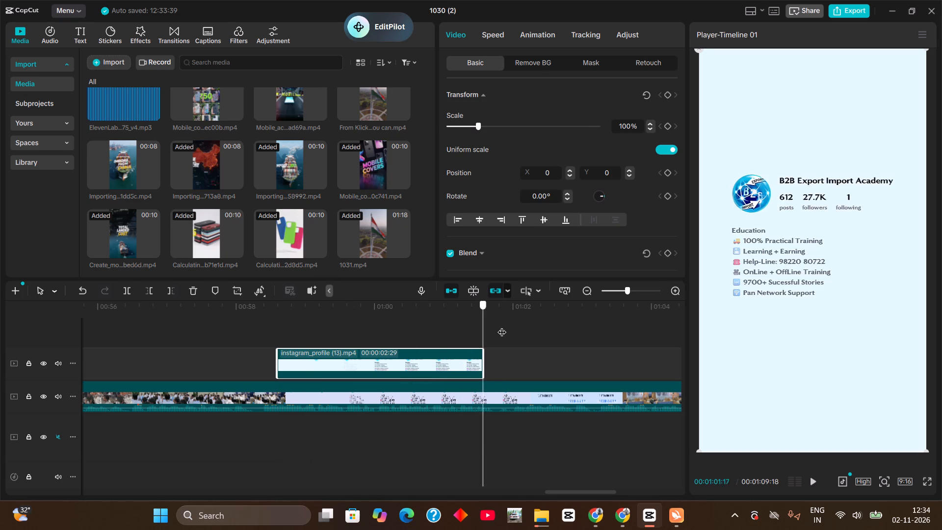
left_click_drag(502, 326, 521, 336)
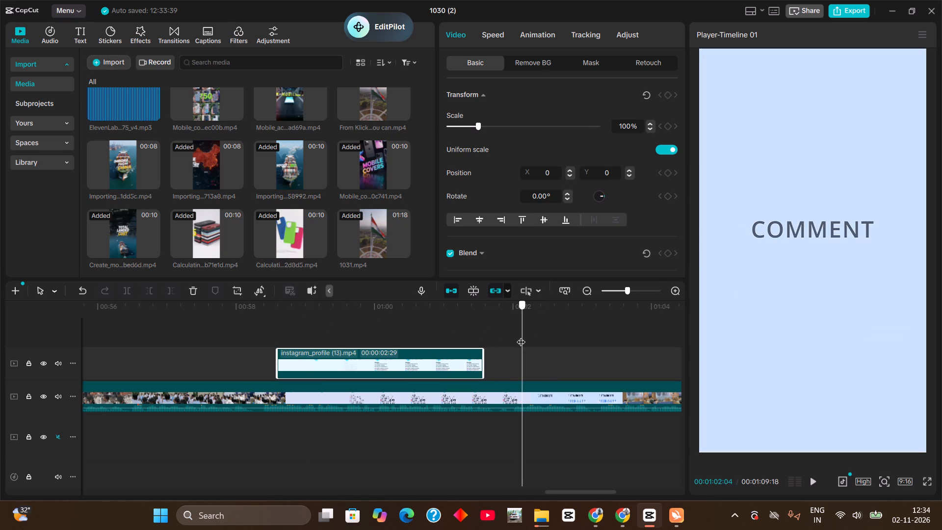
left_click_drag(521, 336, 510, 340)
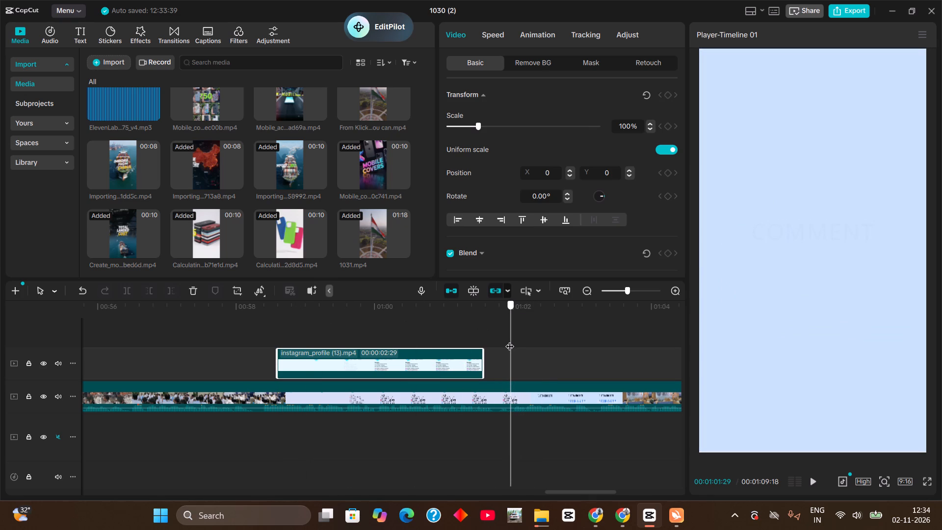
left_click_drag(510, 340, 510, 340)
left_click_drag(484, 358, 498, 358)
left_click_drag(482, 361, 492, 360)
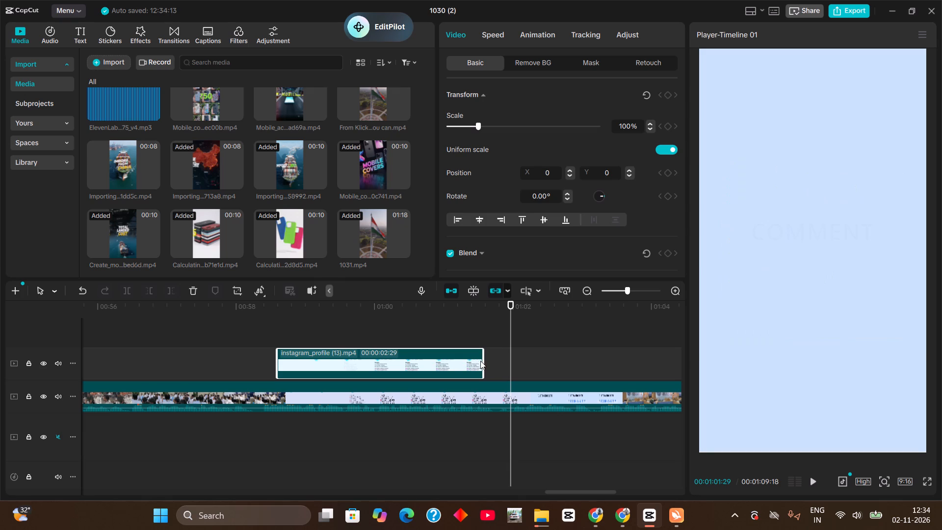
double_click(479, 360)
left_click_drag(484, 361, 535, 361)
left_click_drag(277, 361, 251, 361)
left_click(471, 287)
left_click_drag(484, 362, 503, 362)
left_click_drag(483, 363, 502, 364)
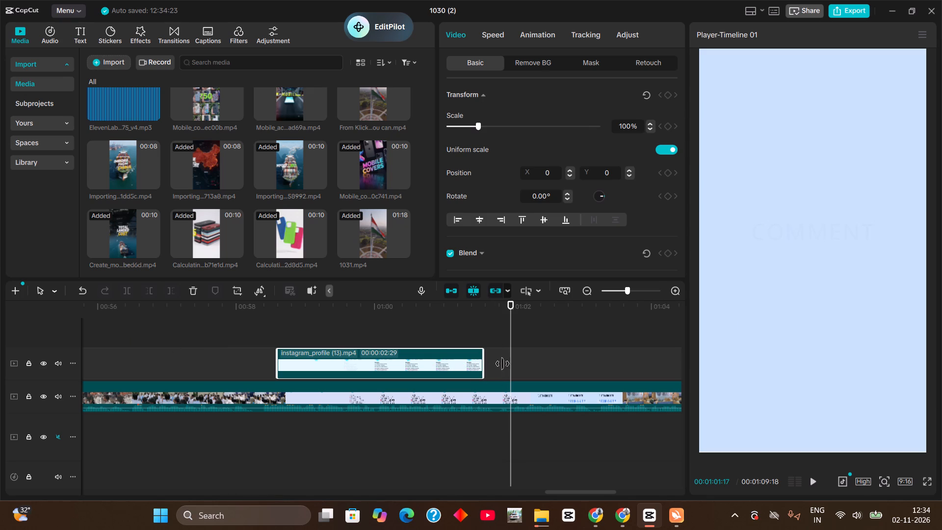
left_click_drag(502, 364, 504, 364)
Slow the instagram_profile (13).mp4 clip to 0.88x so that it ends at 00:01:01:29, where the COMMENT text starts.
left_click(493, 36)
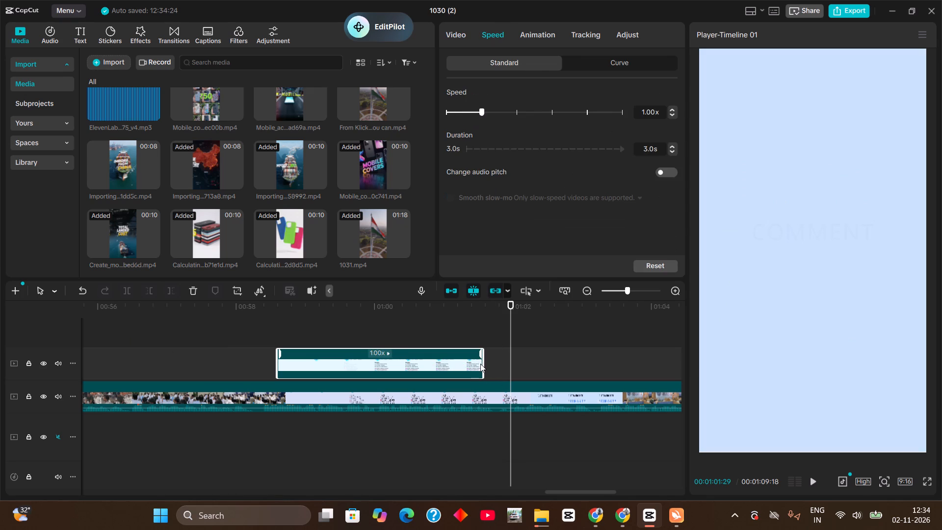
left_click_drag(483, 362, 508, 362)
left_click_drag(478, 353, 506, 355)
Play the changeover into the new profile clip and move the clip earlier so that it starts at 00:00:58:10.
left_click(244, 305)
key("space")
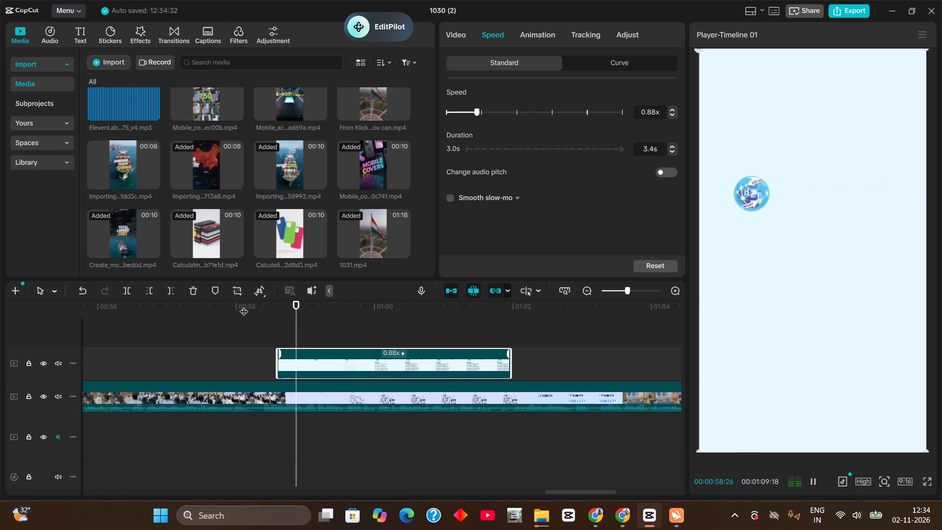
left_click(244, 305)
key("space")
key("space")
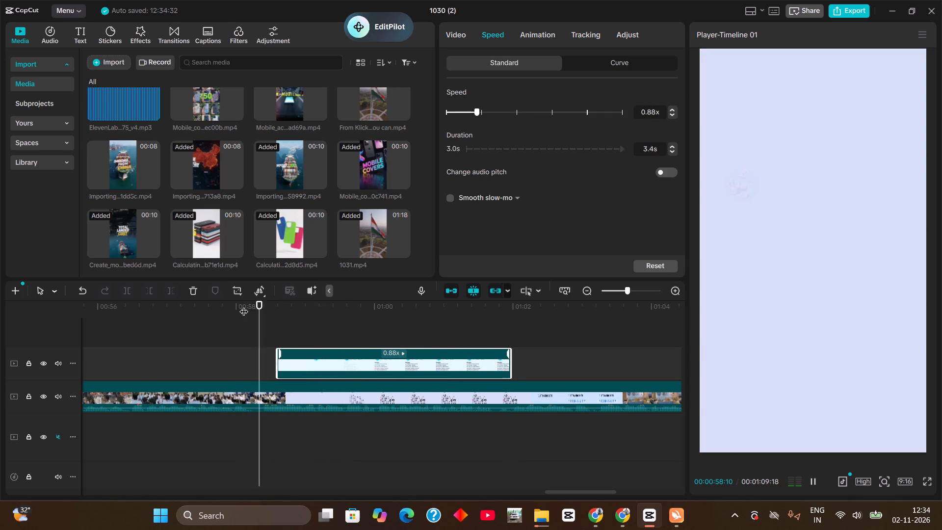
left_click_drag(244, 305, 259, 307)
left_click_drag(300, 363, 286, 364)
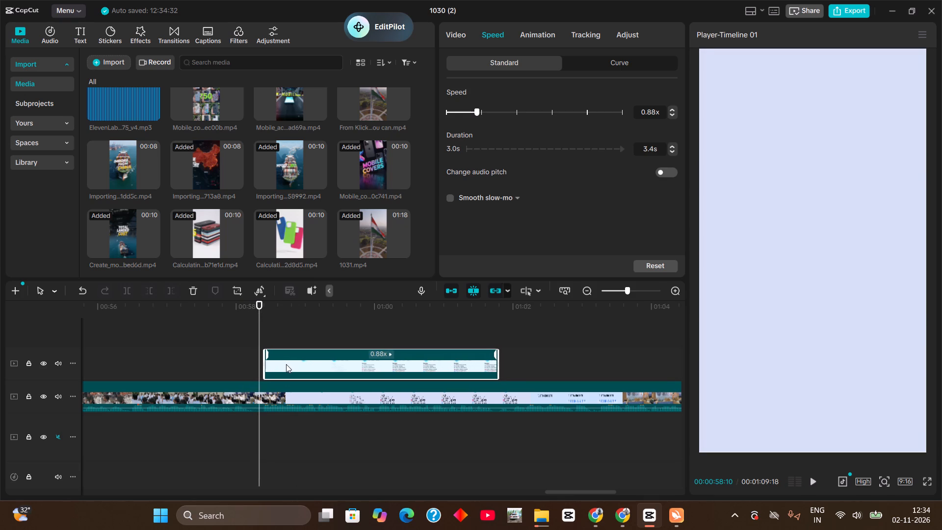
left_click_drag(286, 364, 284, 364)
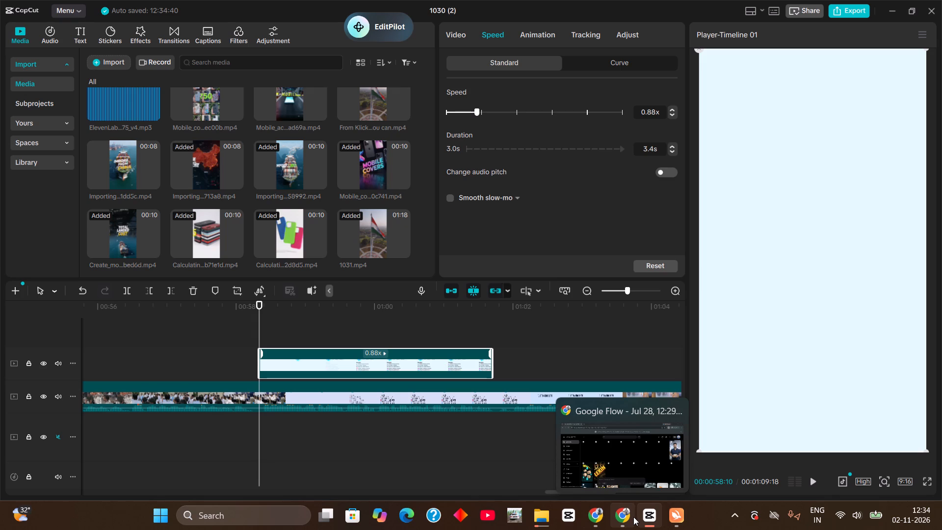
Preview the instagram_profile (13).mp4 overlay and slow it down to stretch its end toward 00:01:01:28, where the COMMENT text starts.
left_click(185, 329)
key("space")
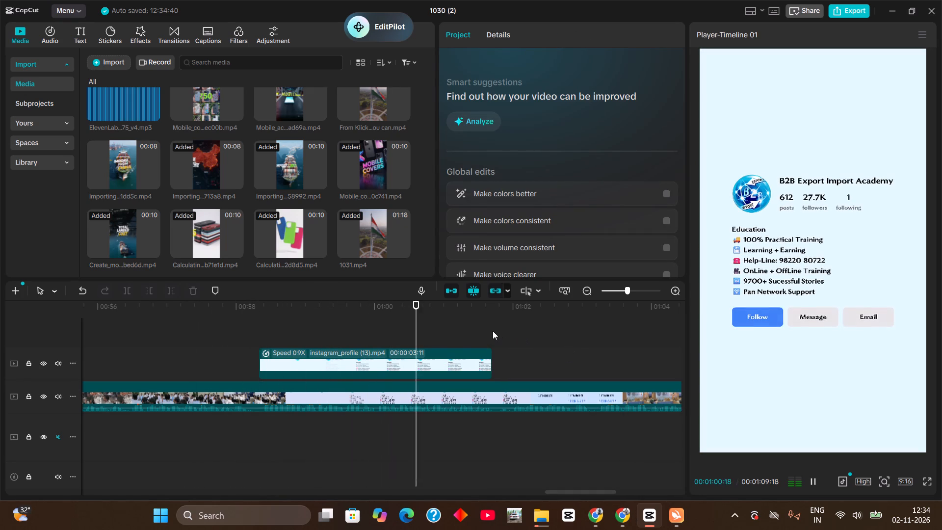
key("space")
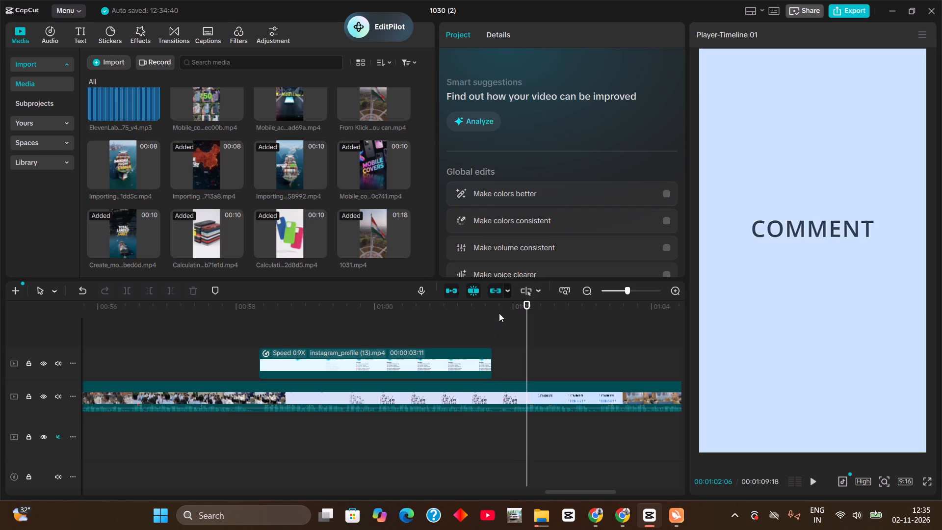
left_click_drag(499, 309, 509, 309)
left_click(480, 350)
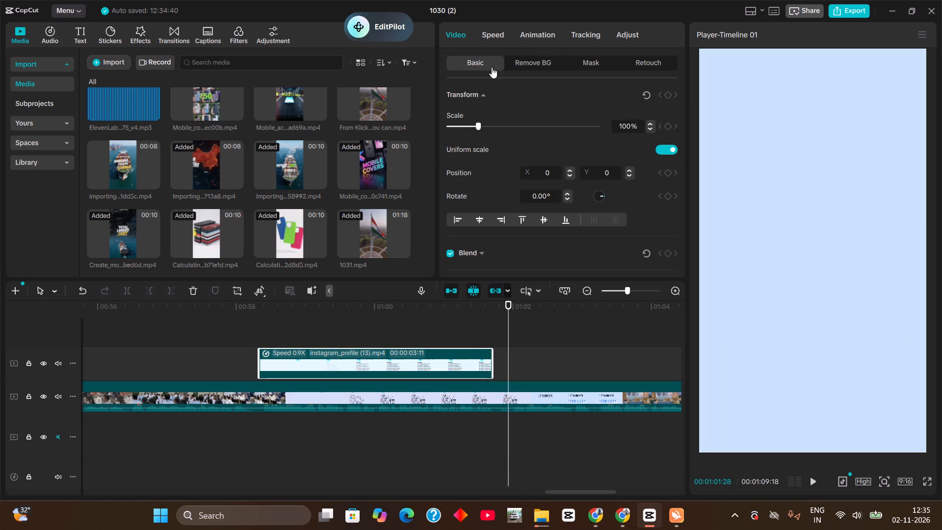
left_click(487, 33)
left_click_drag(489, 352, 499, 353)
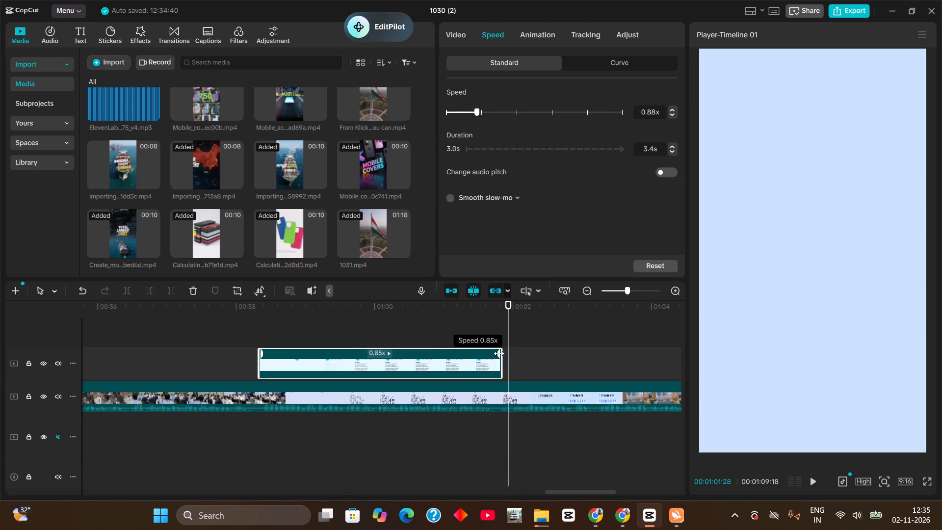
Slow the instagram_profile (13).mp4 overlay to 0.81x so it ends at 00:01:02:00, where COMMENT starts fading in, and play the section back.
left_click_drag(499, 353, 505, 353)
left_click(355, 315)
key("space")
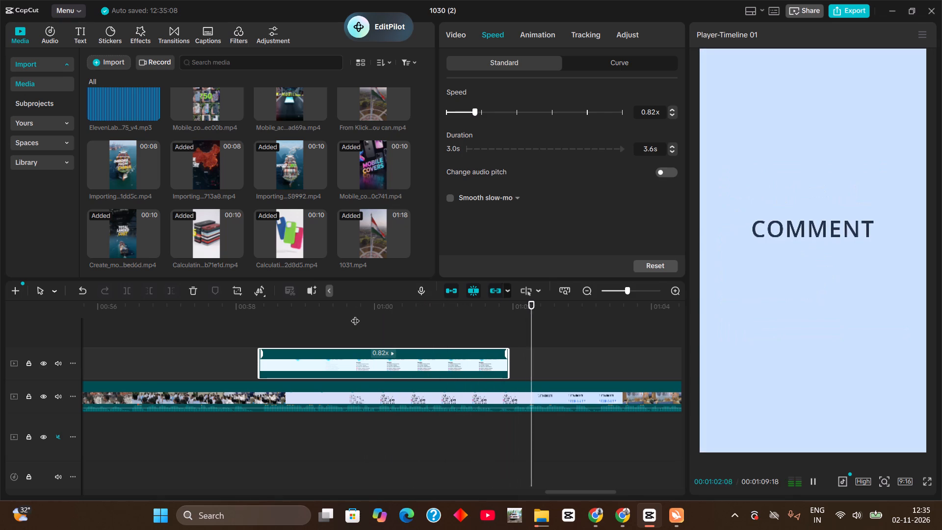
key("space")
left_click_drag(509, 312, 511, 317)
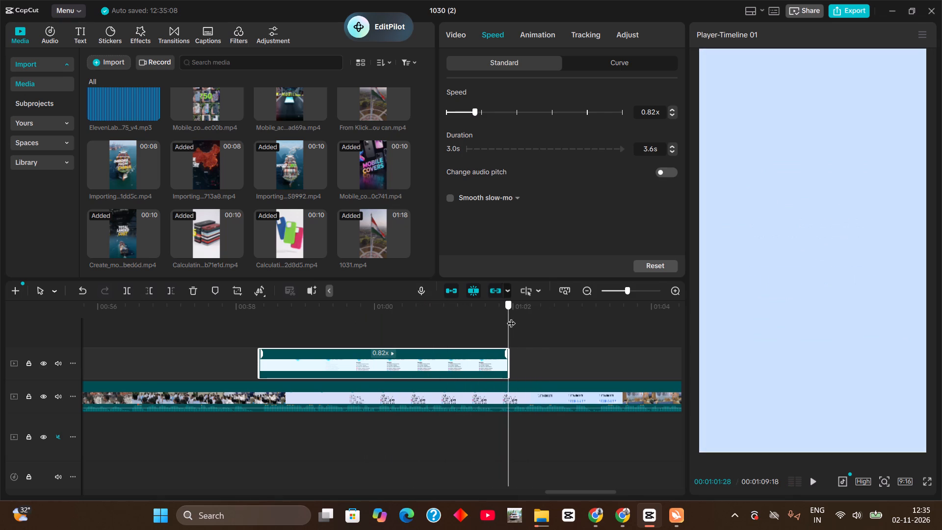
left_click_drag(511, 317, 511, 318)
left_click(512, 305)
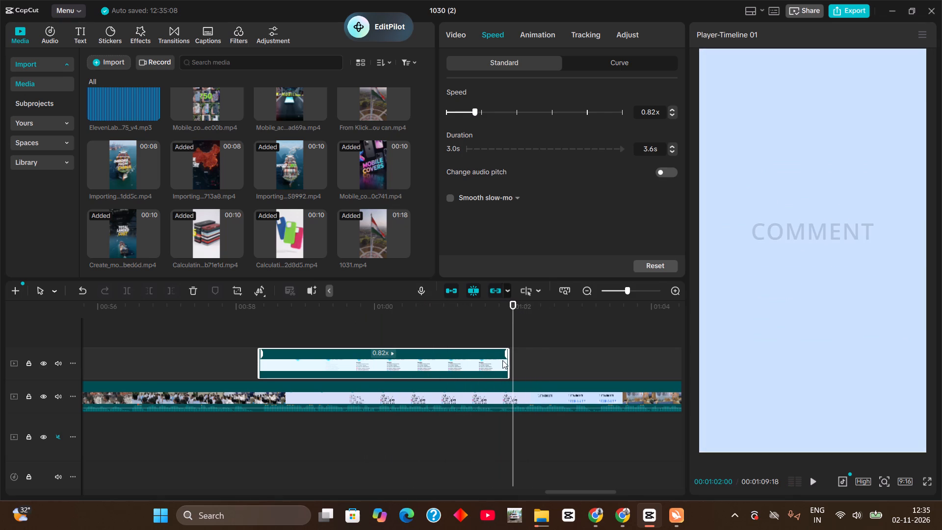
left_click(507, 355)
left_click(437, 311)
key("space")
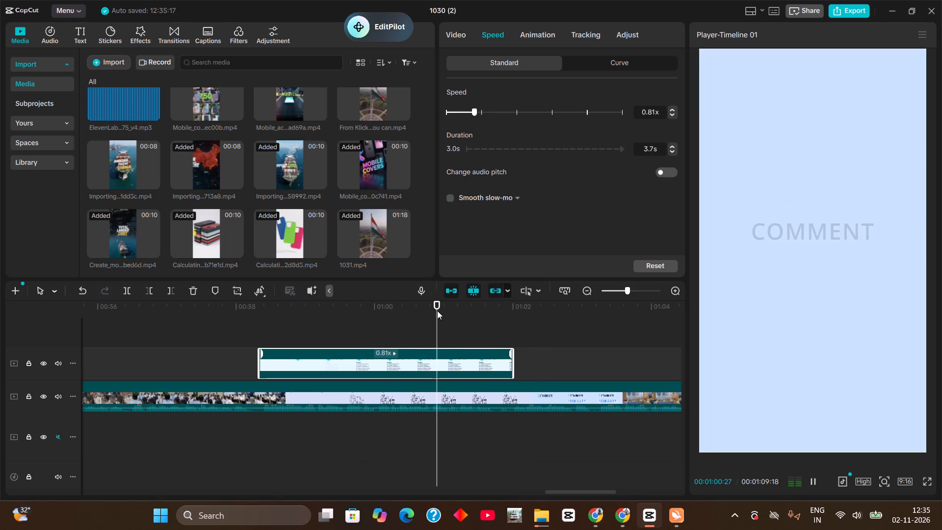
left_click_drag(437, 311, 263, 314)
left_click(173, 340)
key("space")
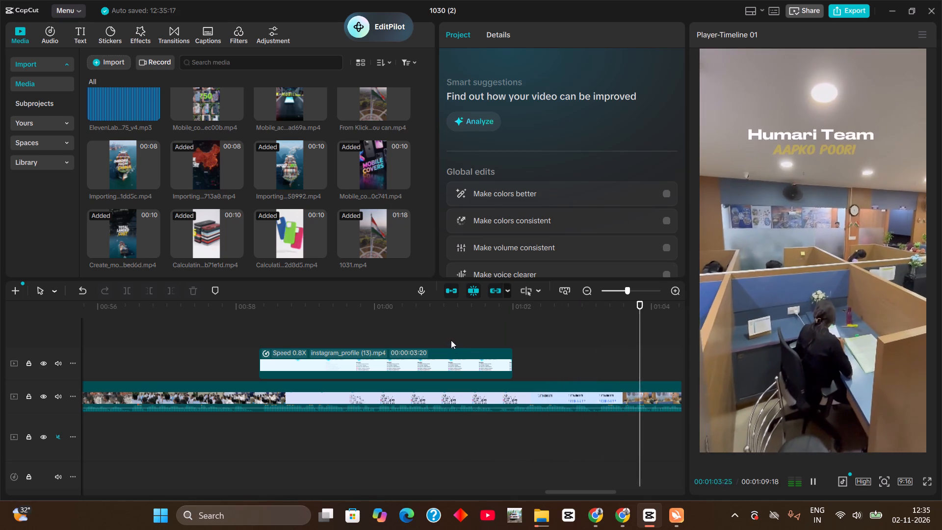
Combine the instagram_profile (13).mp4 overlay and the closing clip beneath it into one compound clip and play it back.
left_click(404, 305)
left_click(414, 407)
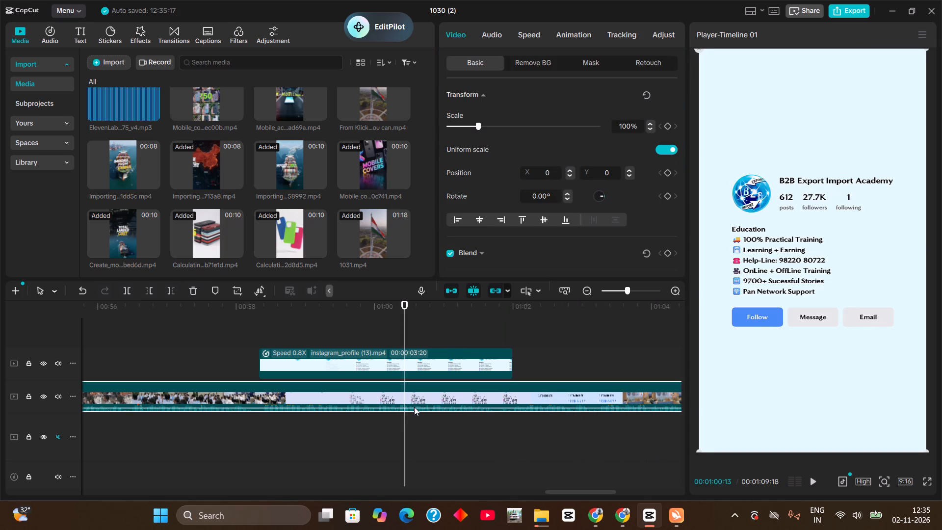
left_click(400, 353, "ctrl")
right_click(400, 353)
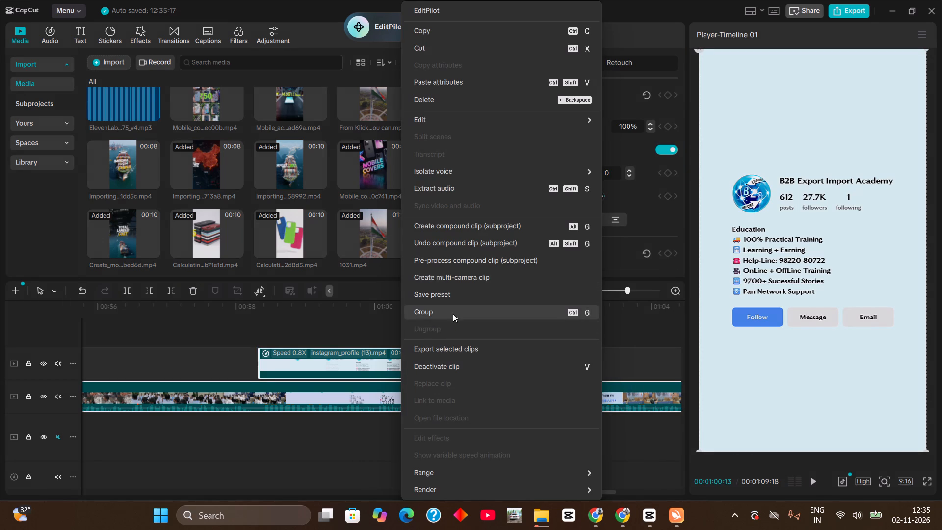
left_click(457, 232)
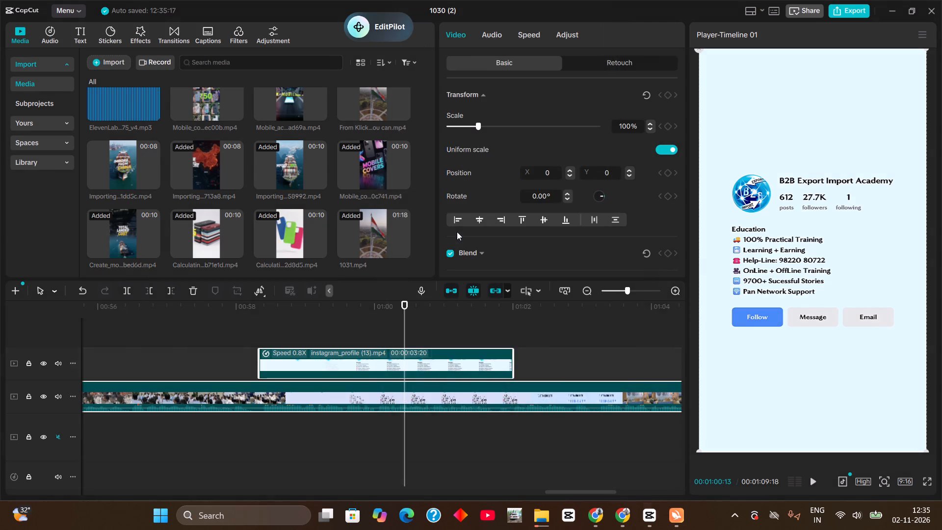
left_click(393, 307)
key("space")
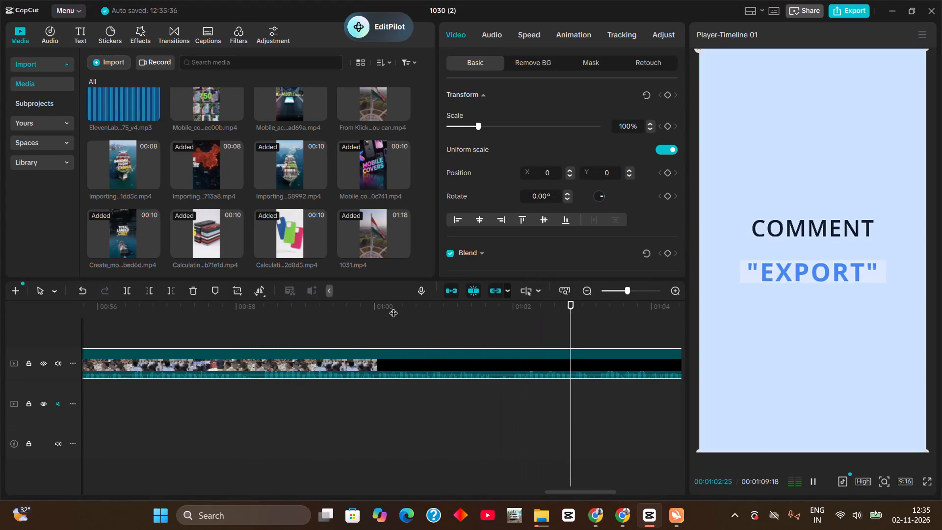
Set up an export of only the new compound clip, titled CTA, with a frame rate of 60fps.
left_click(394, 309)
right_click(448, 364)
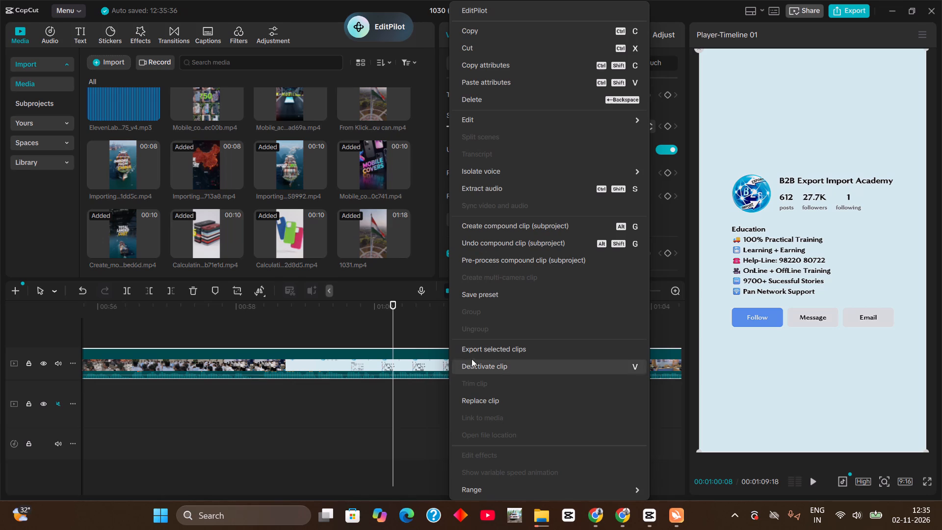
left_click(508, 350)
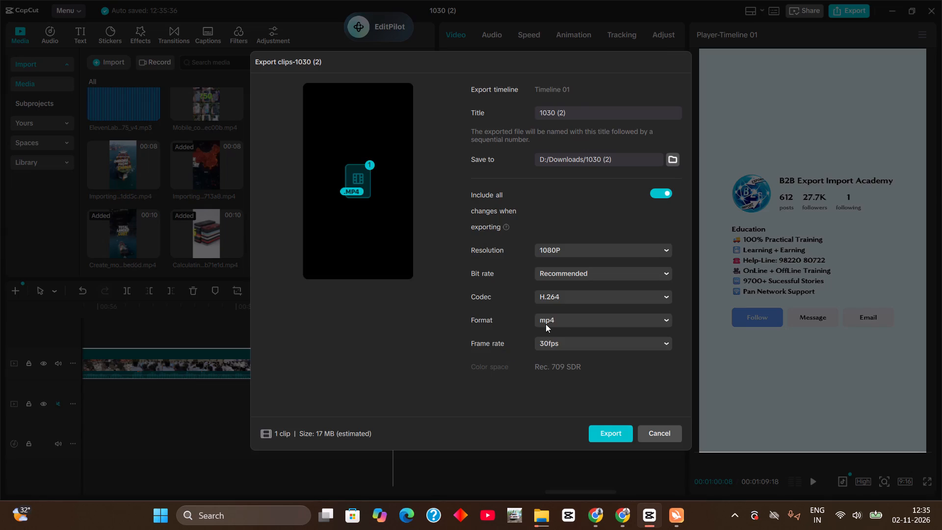
left_click_drag(577, 108, 518, 116)
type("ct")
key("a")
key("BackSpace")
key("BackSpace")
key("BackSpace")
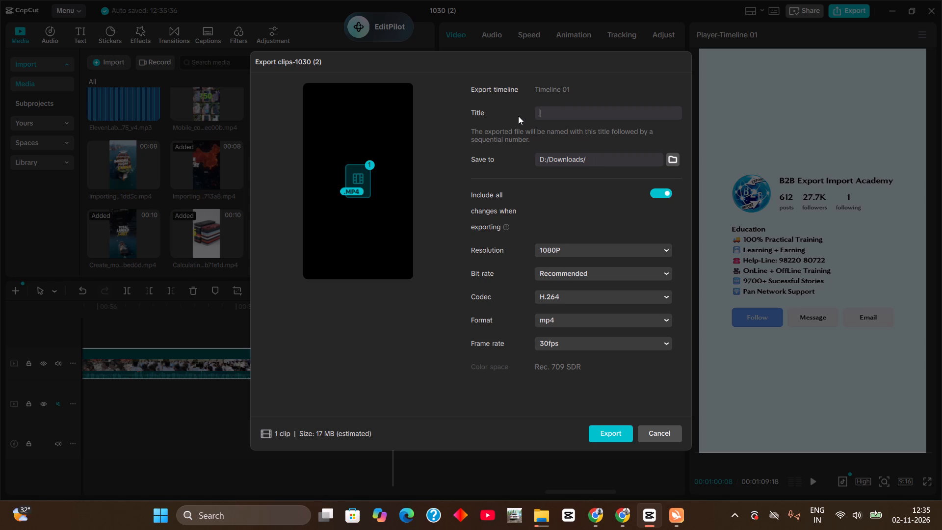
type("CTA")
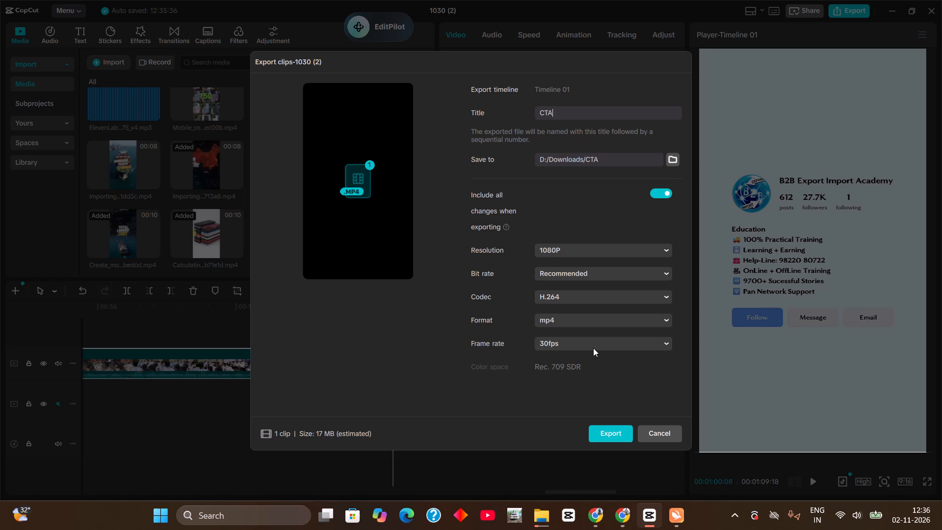
left_click(593, 347)
left_click(592, 485)
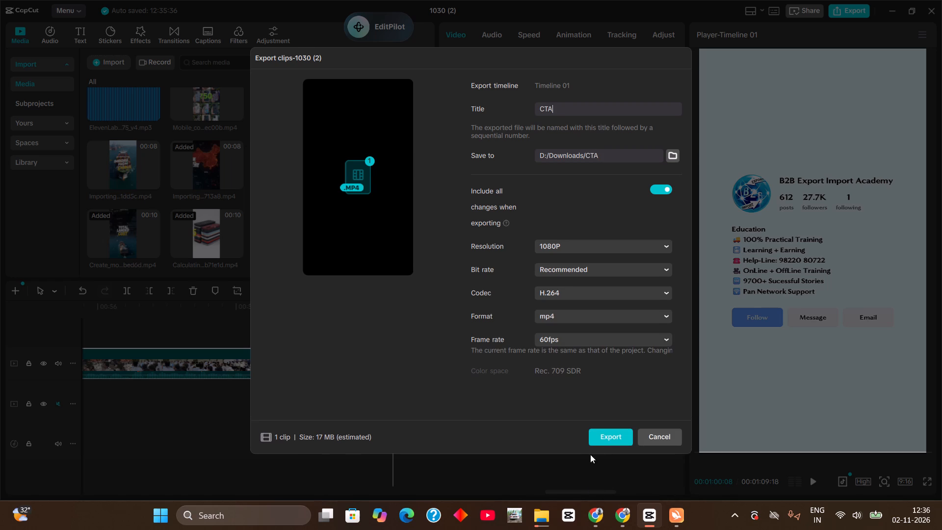
Export the closing clip titled CTA to D:/Downloads/CTA as a 1080P, 60fps H.264 mp4.
left_click(605, 442)
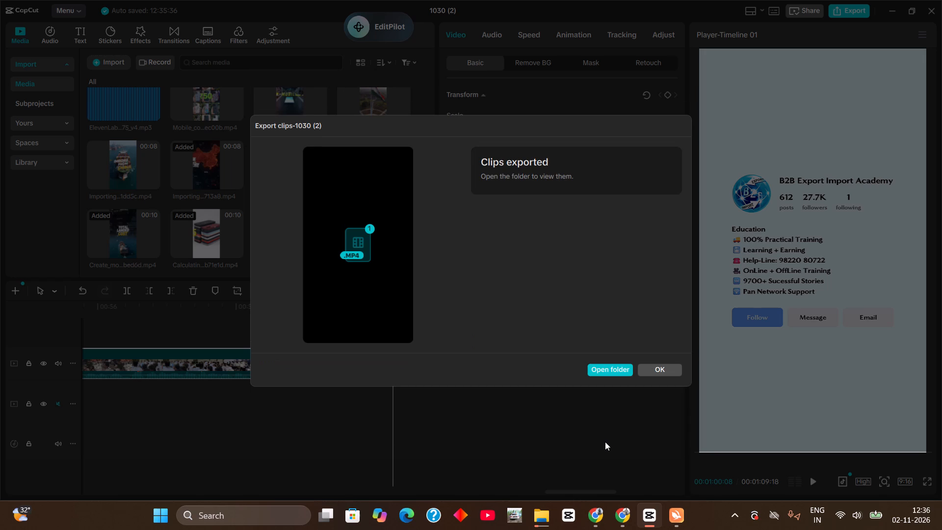
left_click(654, 371)
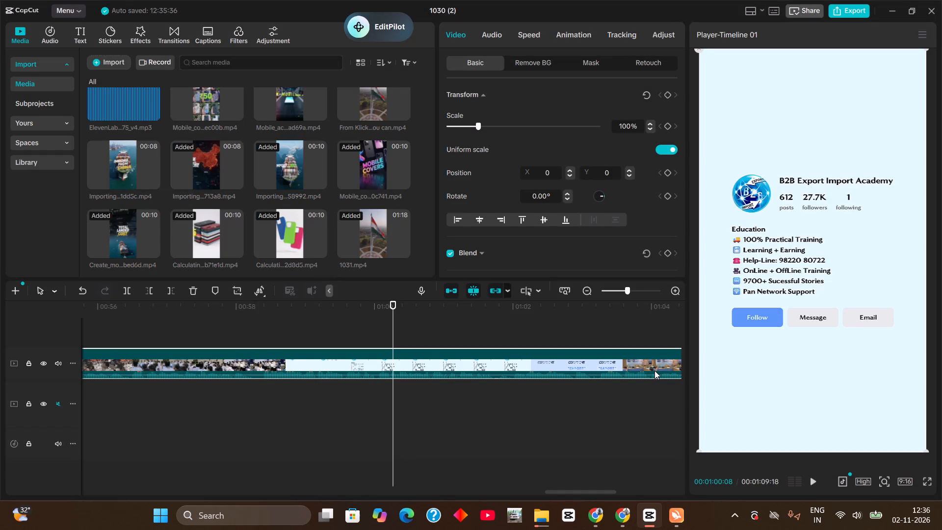
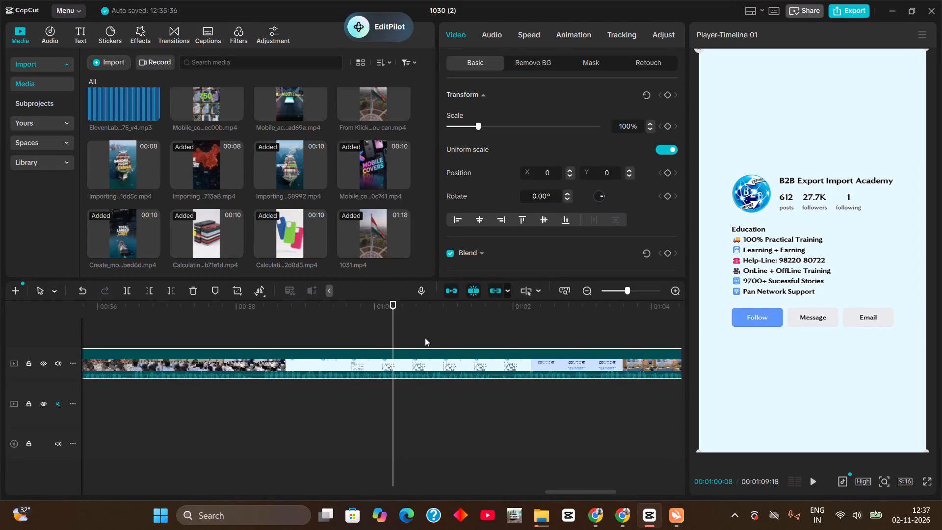
Add the saved preset My presets2 as an overlay above the main video, starting at 00:00:06:12.
left_click_drag(382, 309, 299, 313)
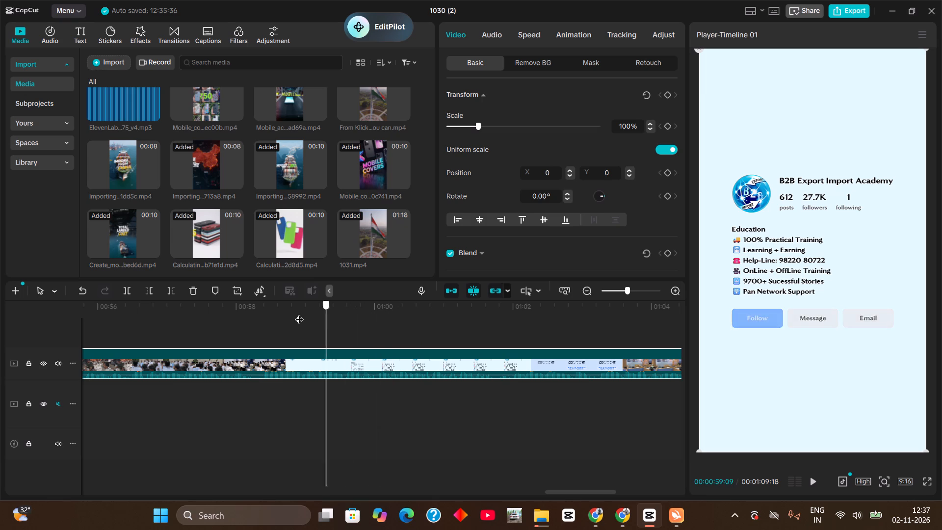
left_click_drag(299, 313, 324, 314)
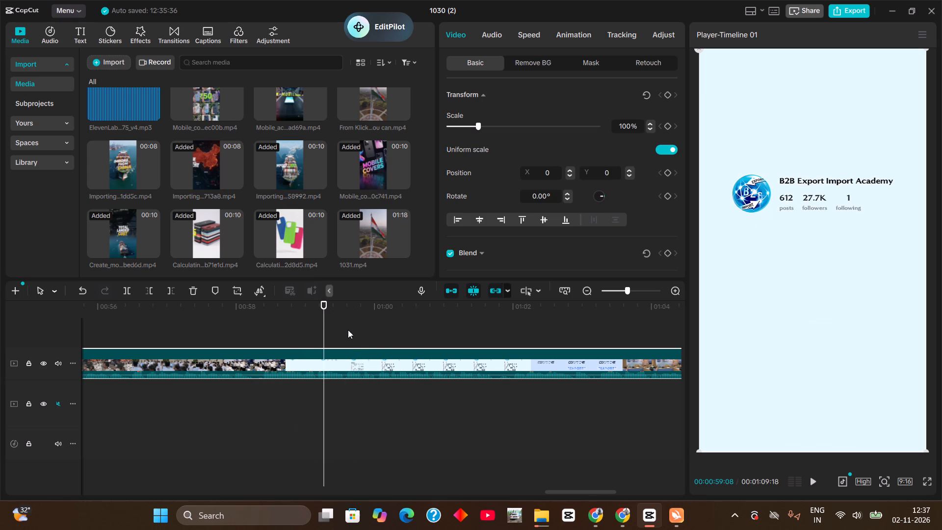
left_click_drag(324, 306, 0, 330)
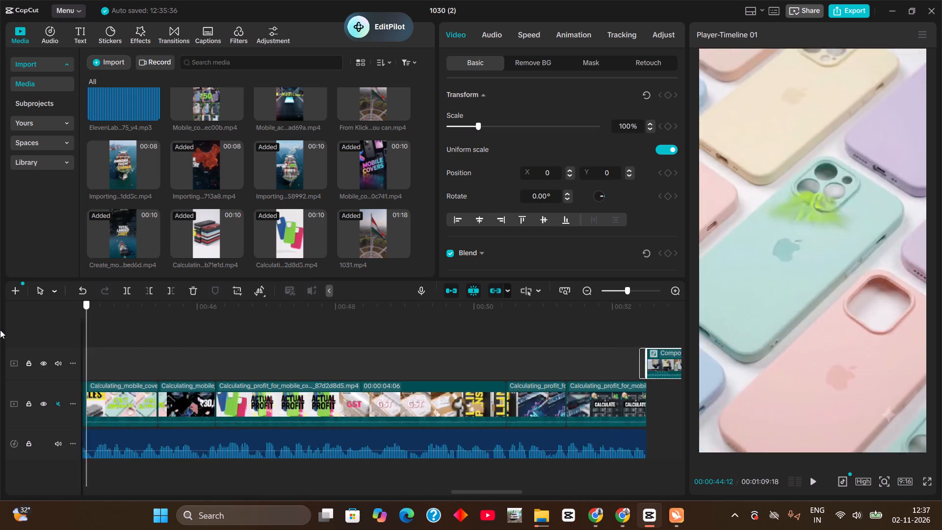
left_click_drag(0, 330, 227, 331)
left_click_drag(111, 312, 0, 326)
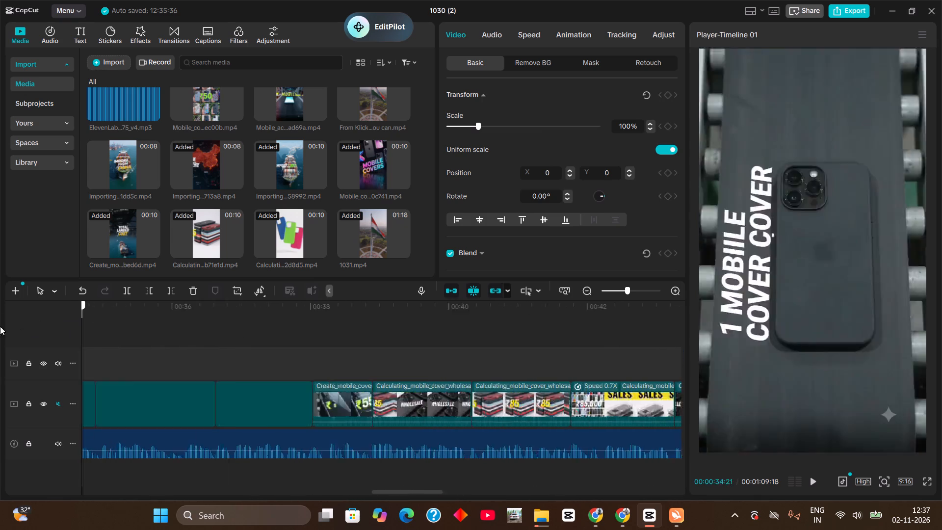
left_click_drag(0, 326, 0, 344)
left_click(616, 288)
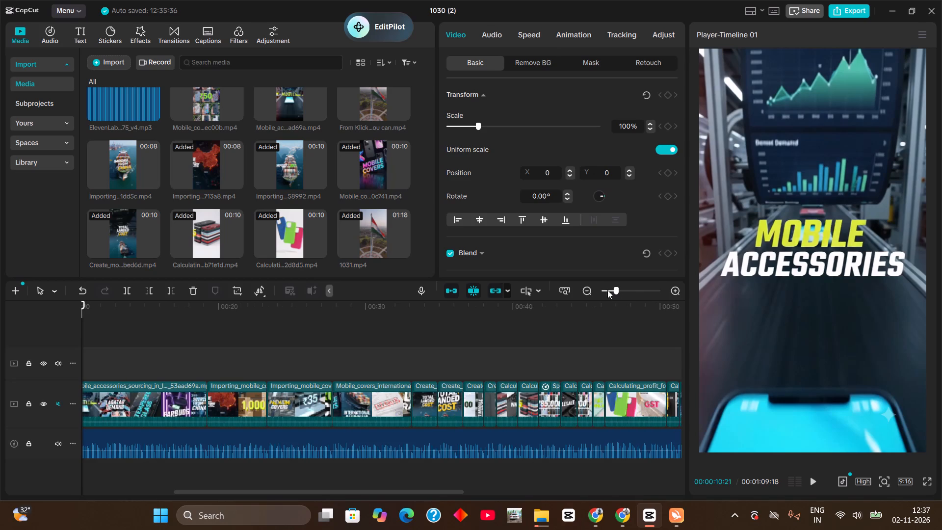
left_click_drag(125, 312, 138, 324)
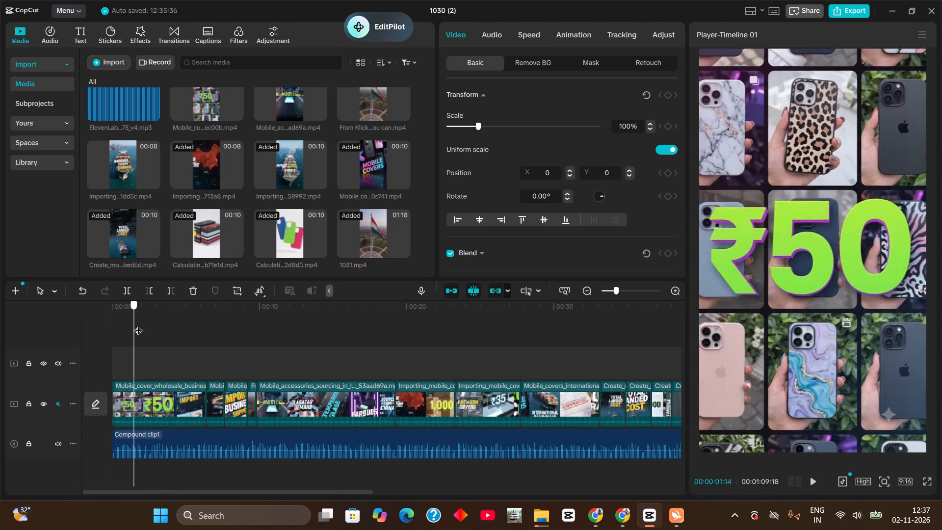
left_click_drag(138, 324, 188, 338)
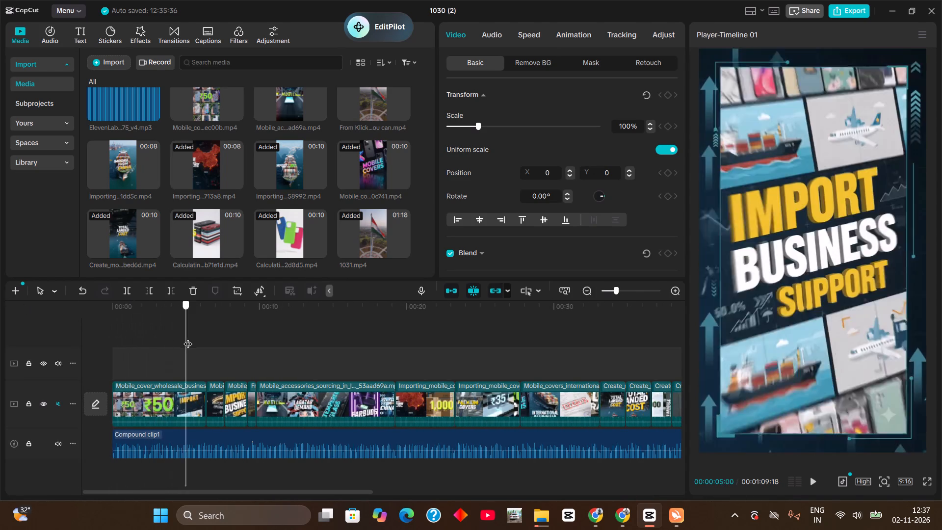
left_click_drag(188, 338, 206, 339)
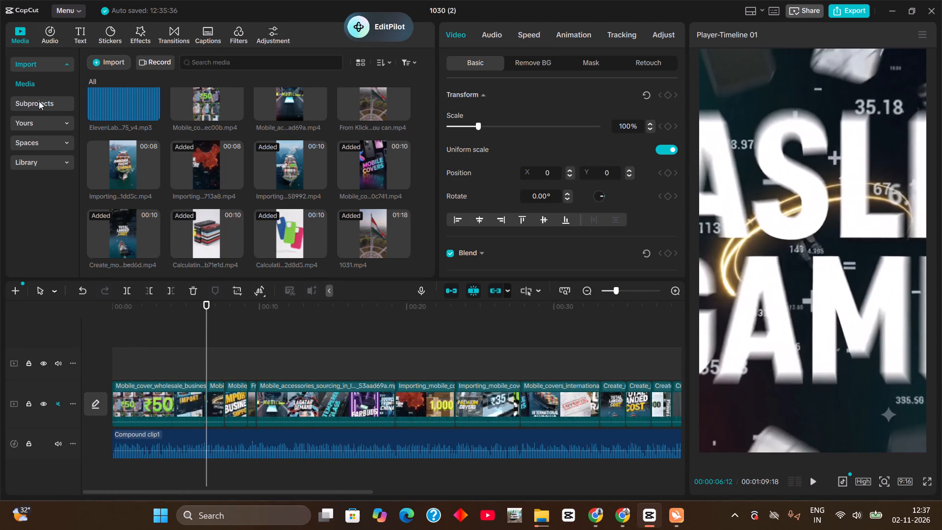
left_click(42, 123)
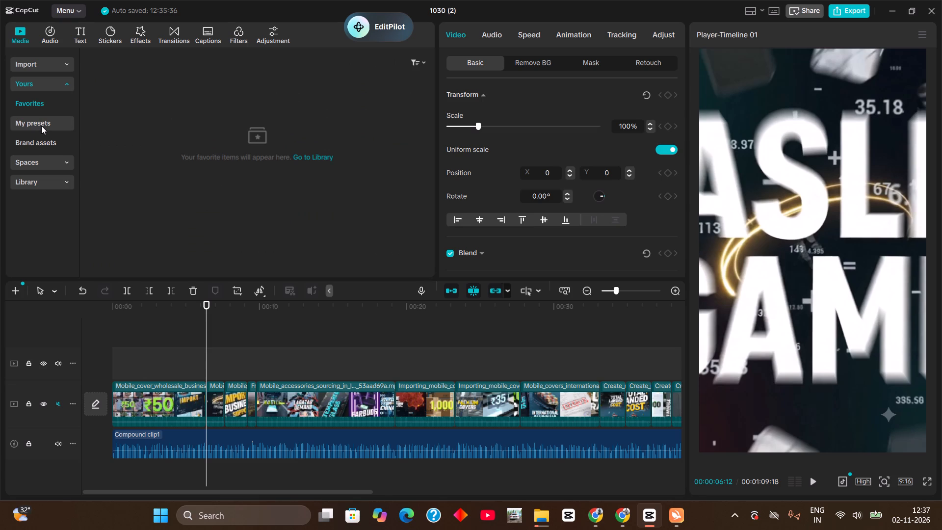
left_click(41, 126)
left_click_drag(204, 139, 205, 364)
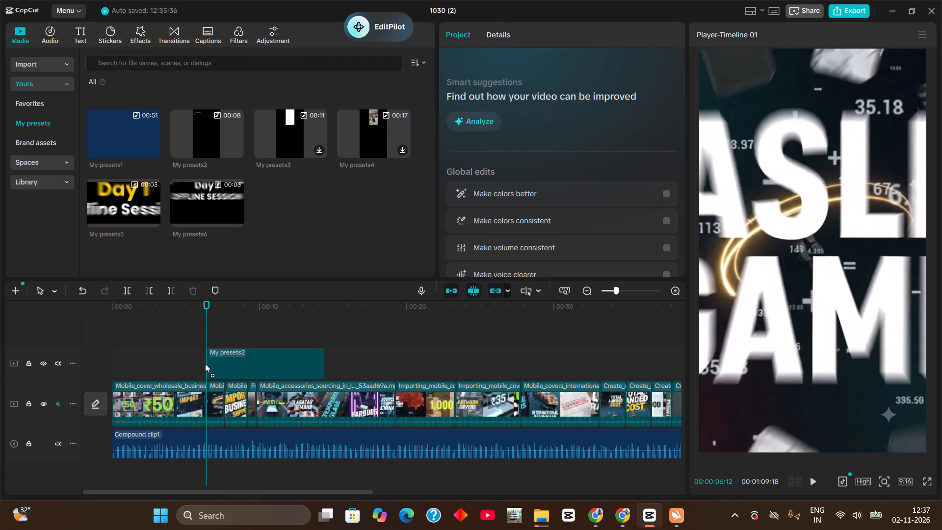
left_click_drag(205, 364, 203, 339)
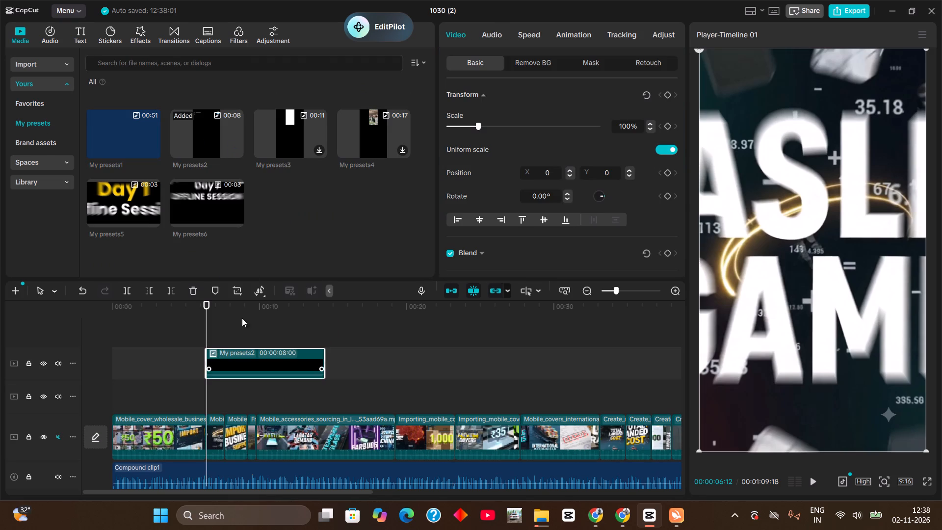
Copy the My presets2 overlay and paste it twice further along the same track, at about 21 seconds and at 00:00:36:19.
left_click(609, 292)
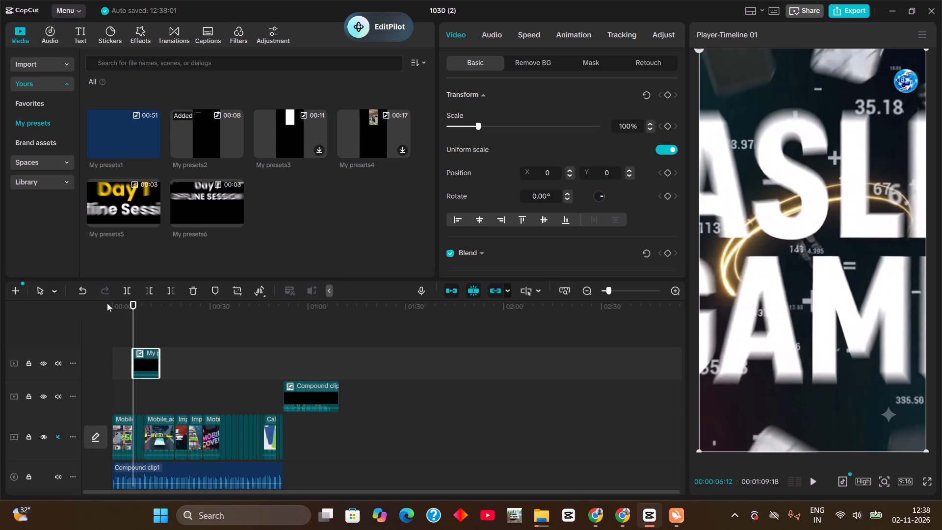
key("ctrl+c")
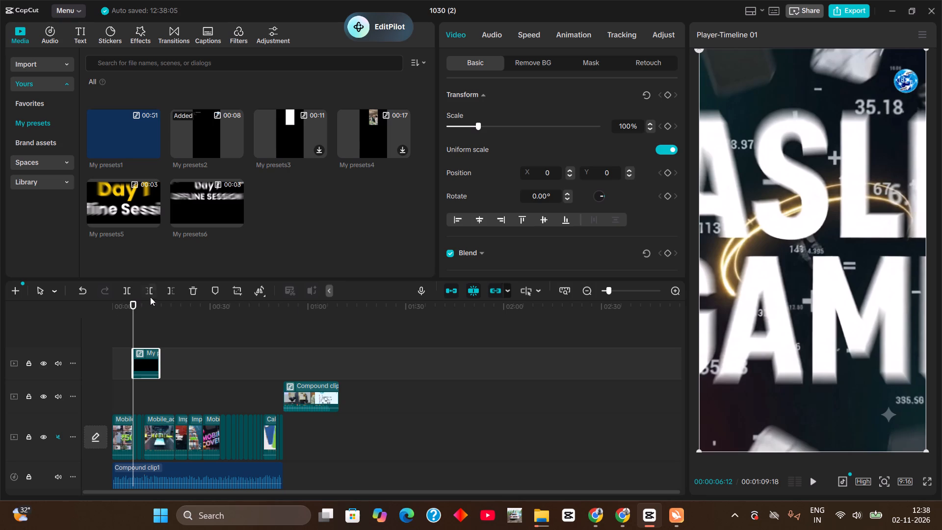
left_click_drag(139, 304, 179, 311)
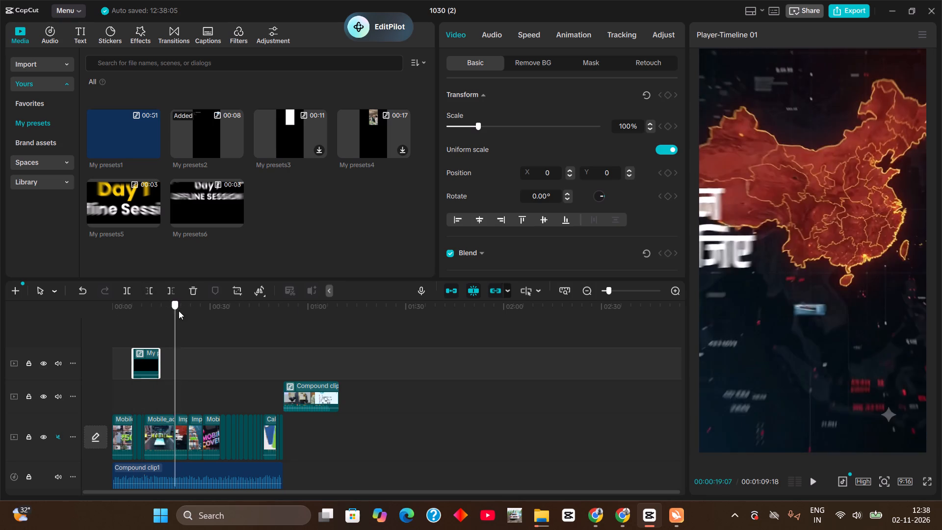
left_click_drag(179, 311, 178, 314)
left_click_drag(178, 314, 235, 315)
key("ctrl+v")
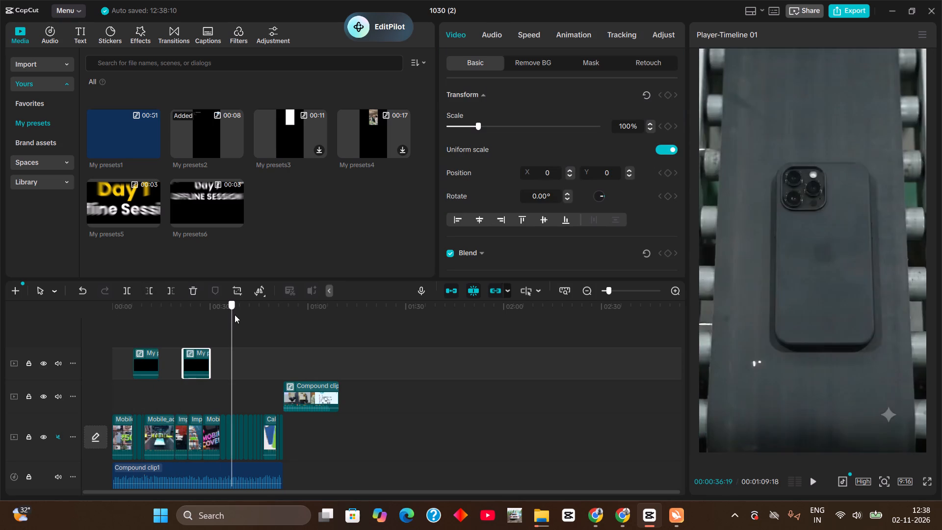
left_click_drag(235, 315, 270, 318)
key("ctrl+v")
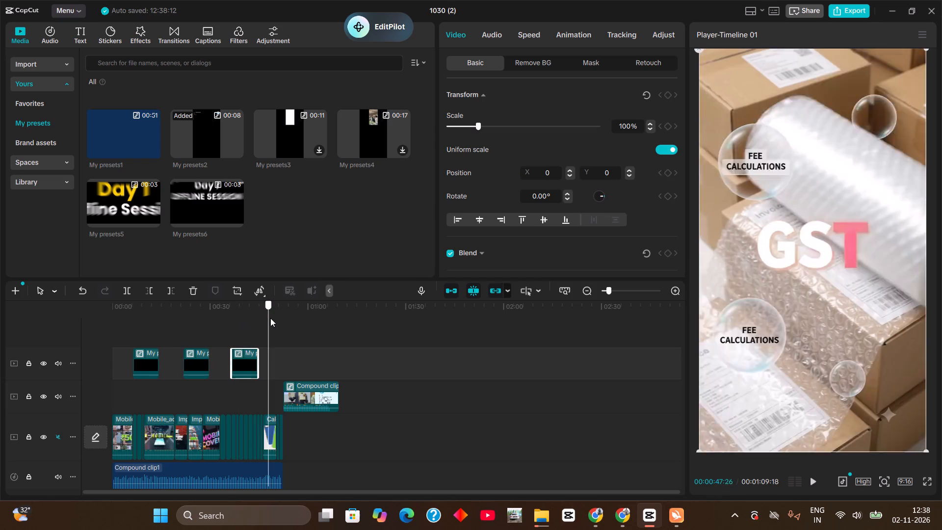
left_click_drag(270, 318, 271, 319)
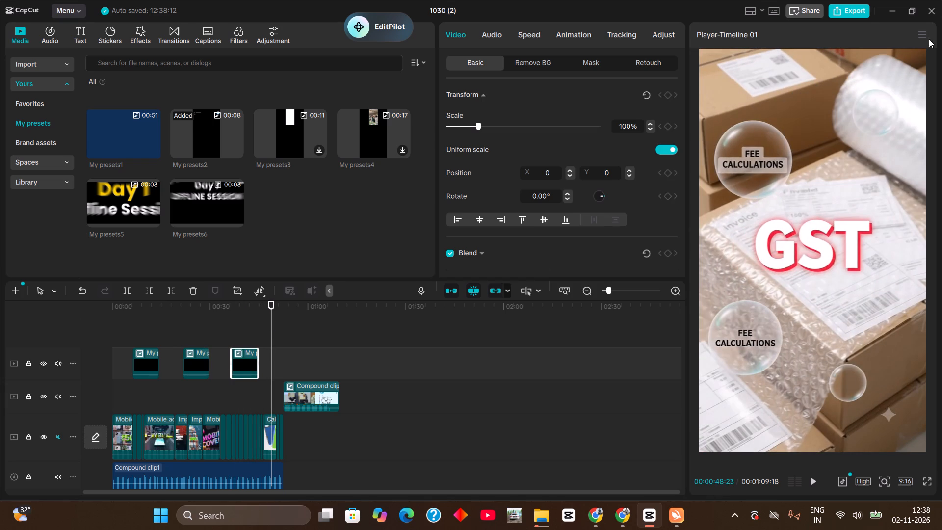
Export the full reel as 1030 (2) to D:/Downloads as a 1080P, 60fps H.264 mp4 and dismiss the sharing options.
left_click(853, 9)
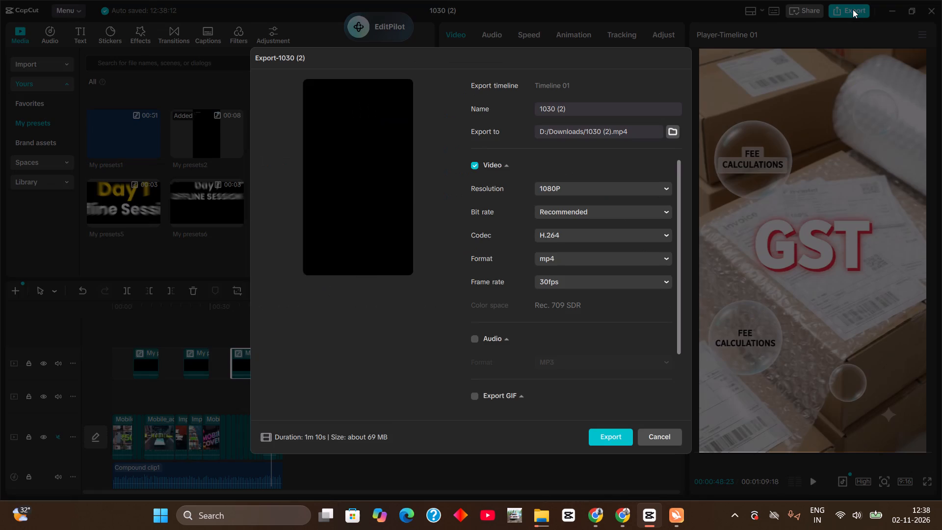
left_click(557, 286)
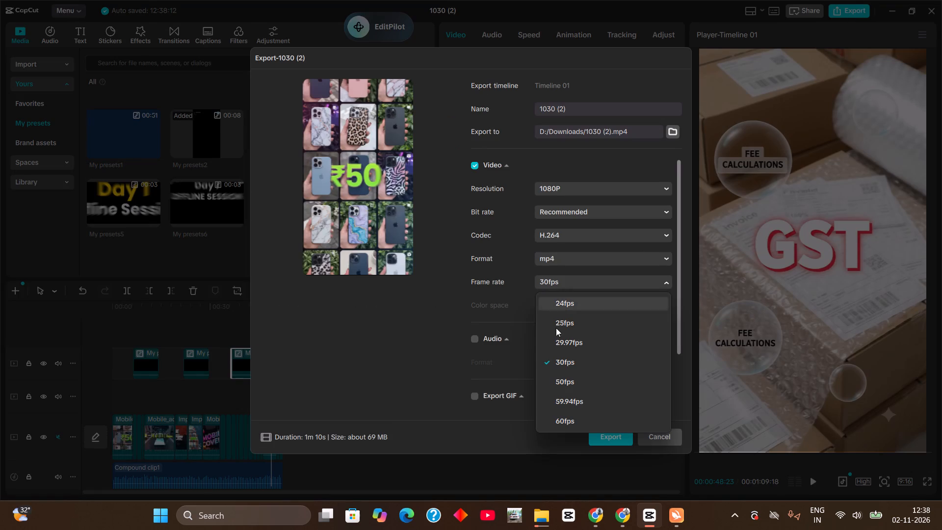
left_click(565, 428)
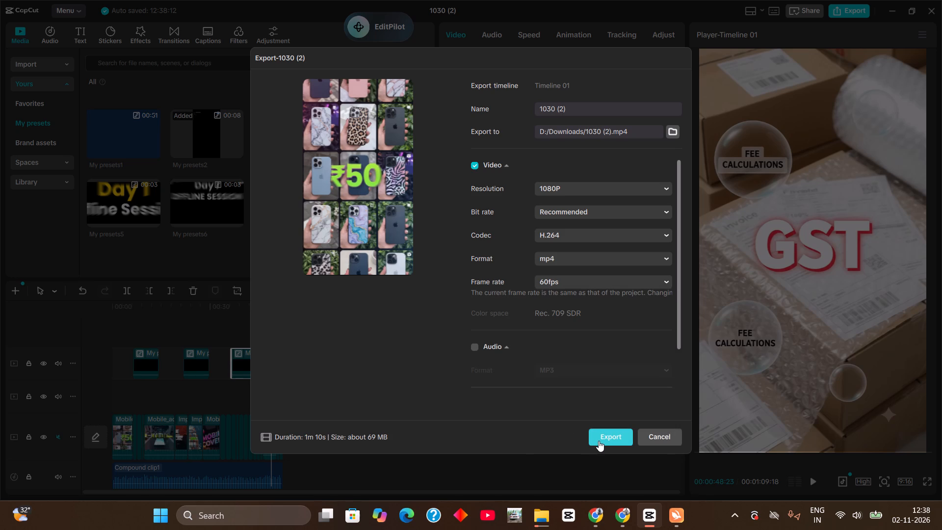
left_click(603, 438)
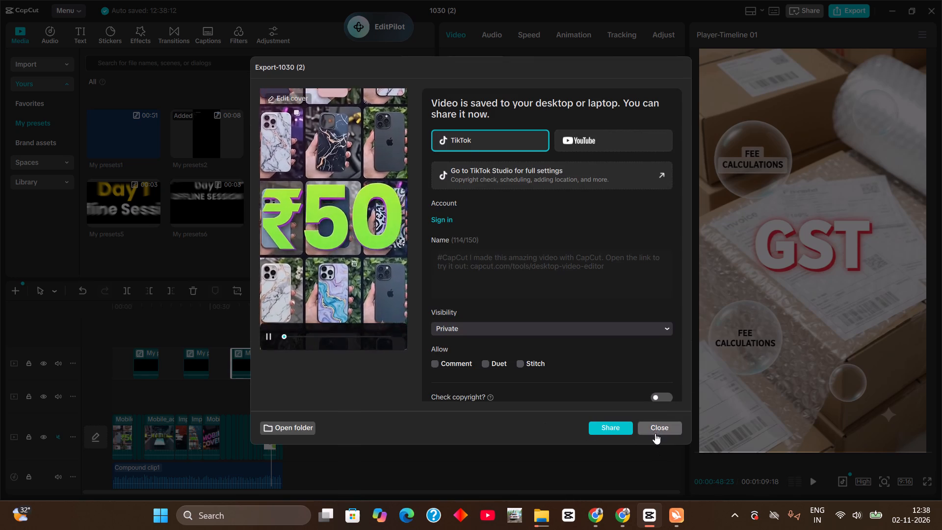
left_click(654, 431)
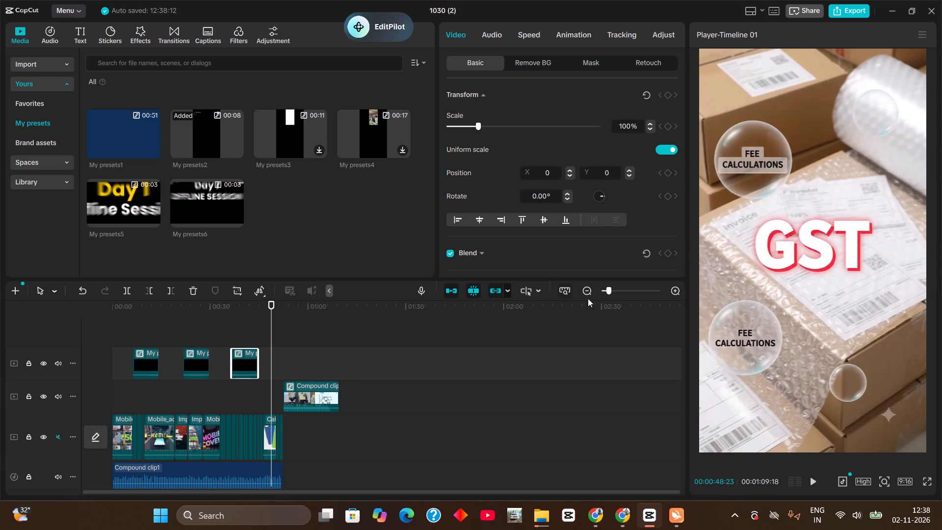
Return the playhead to the start of the timeline and close the 1030 (2) project.
left_click(615, 295)
left_click(634, 295)
left_click(632, 291)
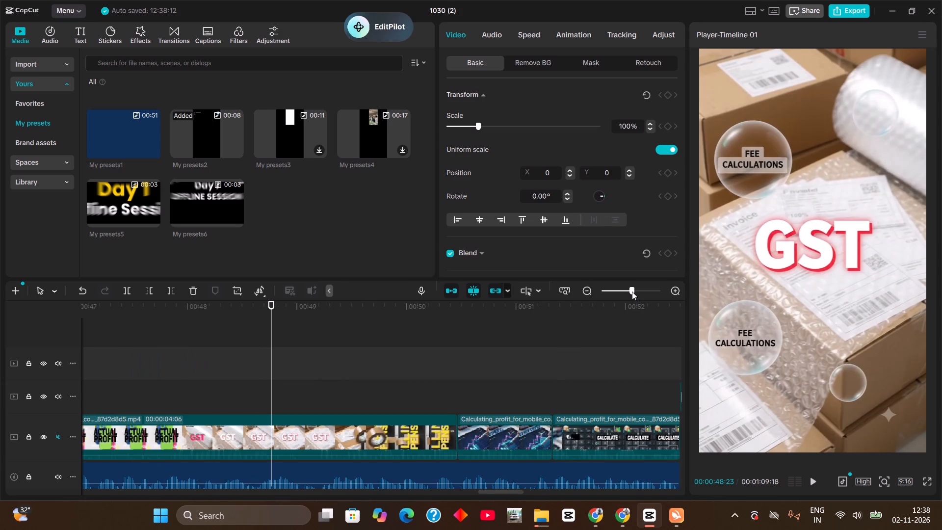
left_click_drag(175, 314, 0, 330)
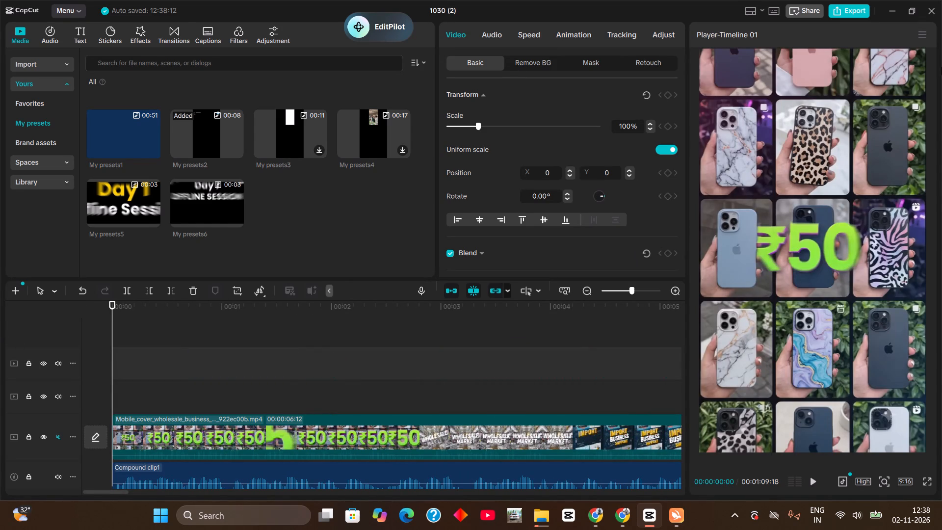
left_click(927, 11)
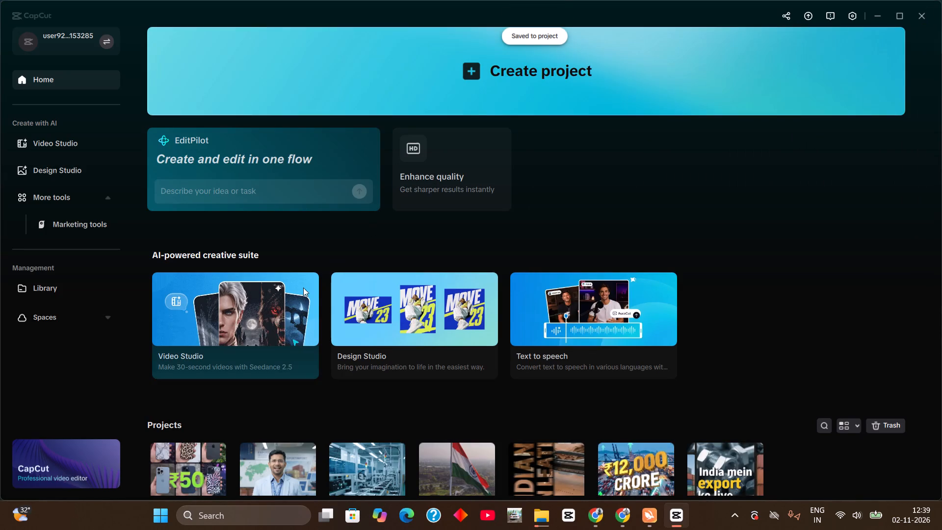
Open the 1031 (1) project from the project list.
scroll(312, 294, "down", 2)
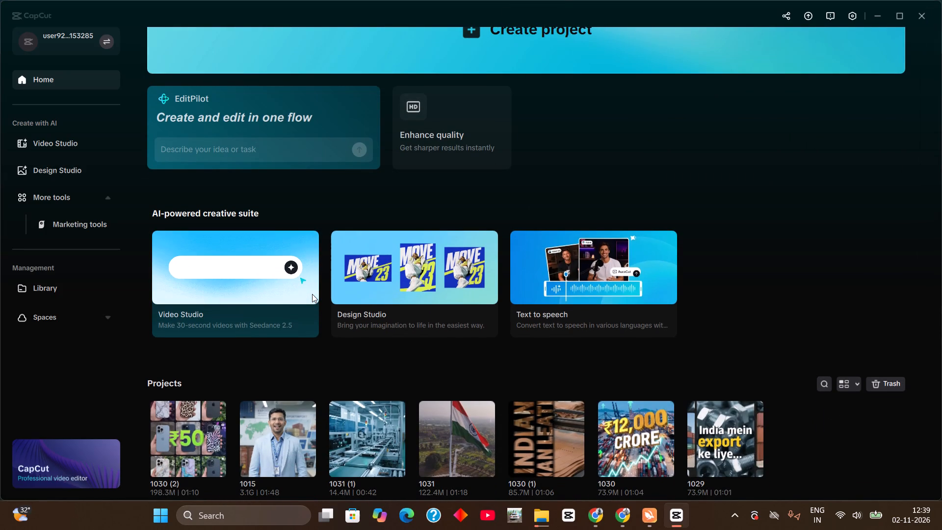
scroll(312, 294, "down", 3)
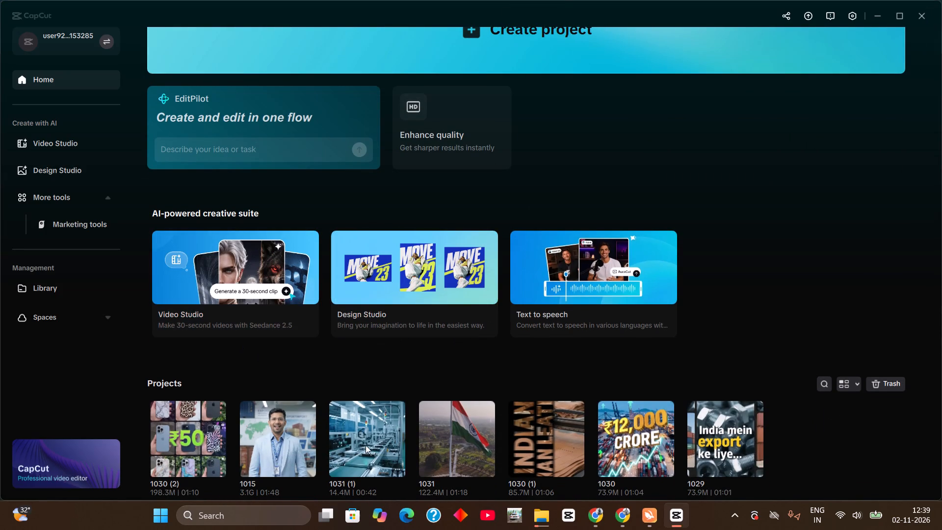
left_click(366, 445)
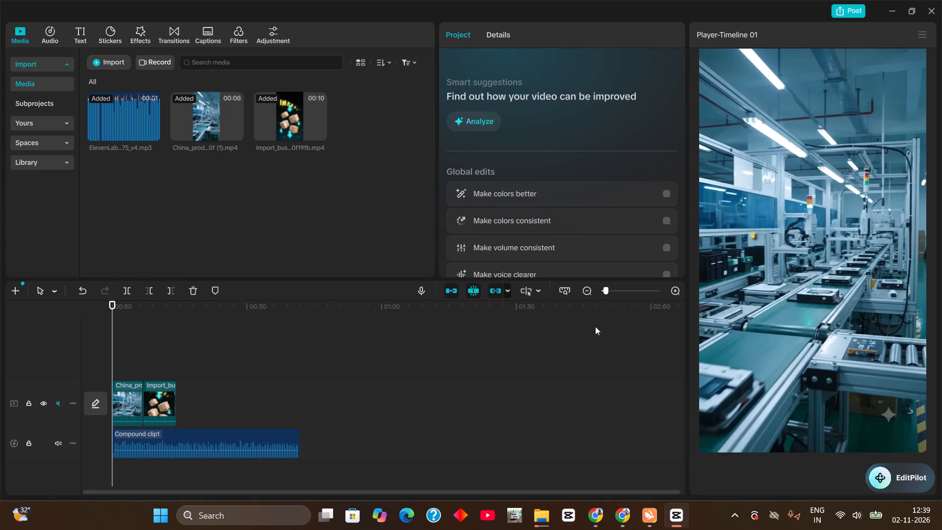
Preview the 1031 (1) timeline from 00:00:10:06 past the end of the Import_business_explanation clip to check footage against the voiceover.
left_click_drag(609, 293, 622, 293)
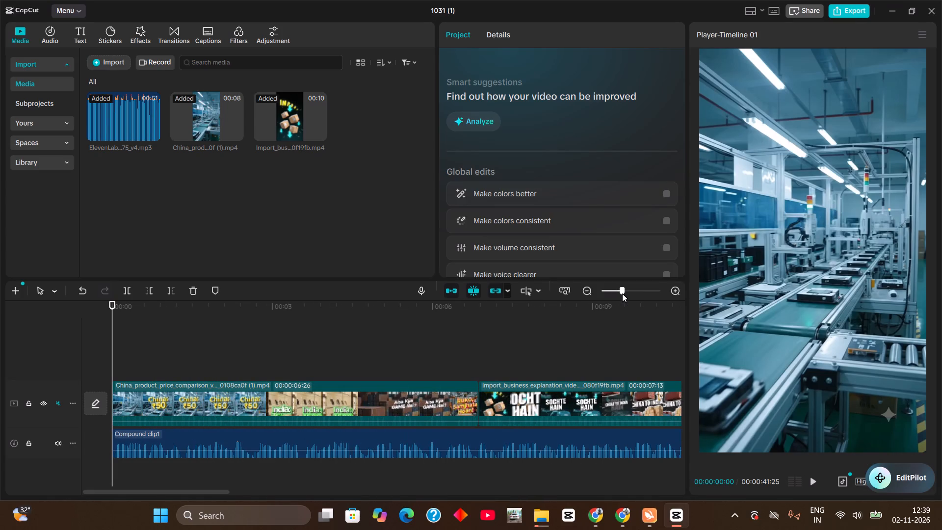
left_click_drag(568, 311, 613, 346)
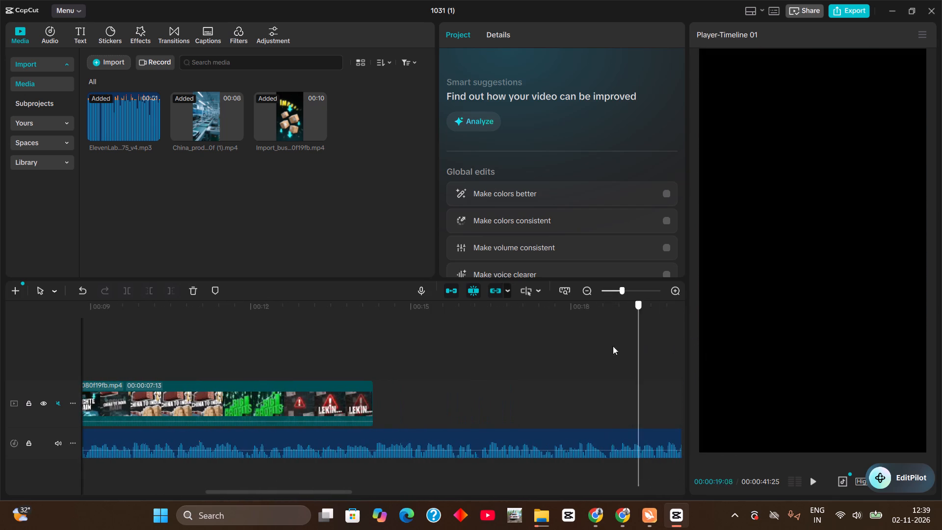
left_click_drag(613, 346, 155, 341)
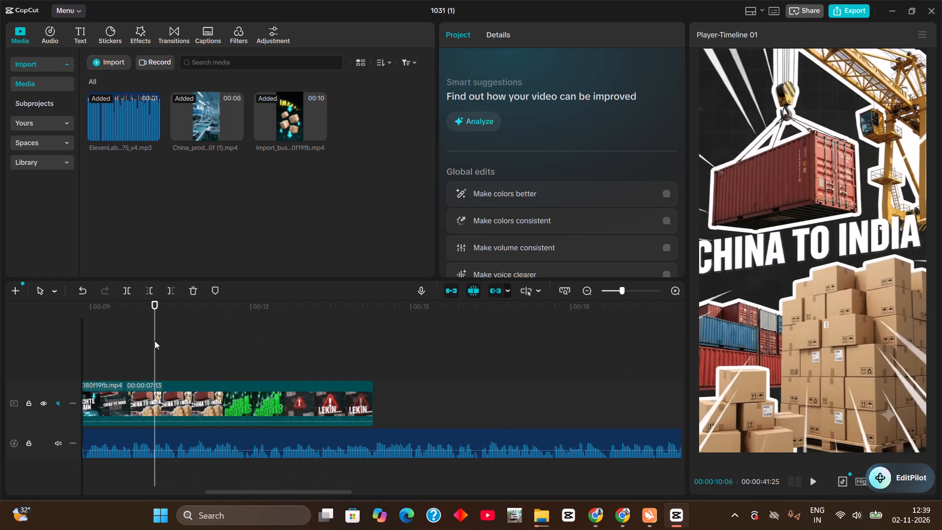
key("space")
key("space")
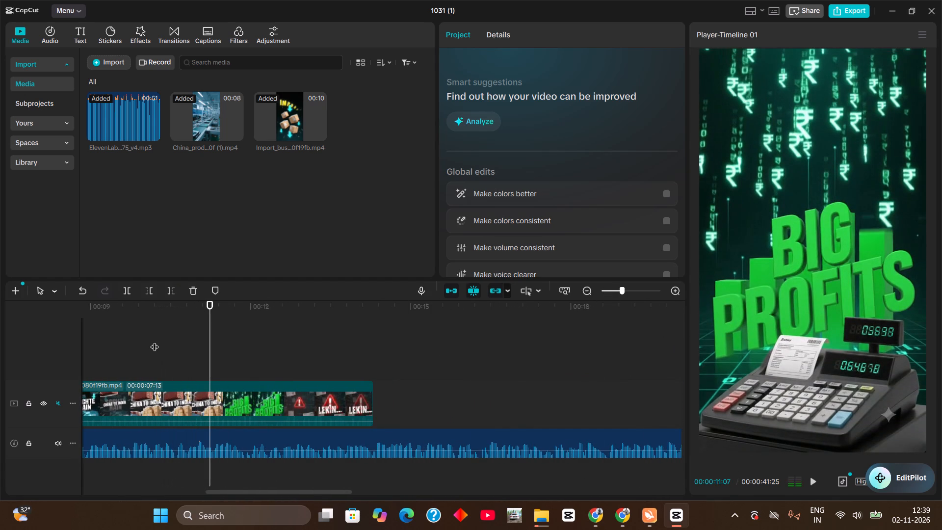
key("space")
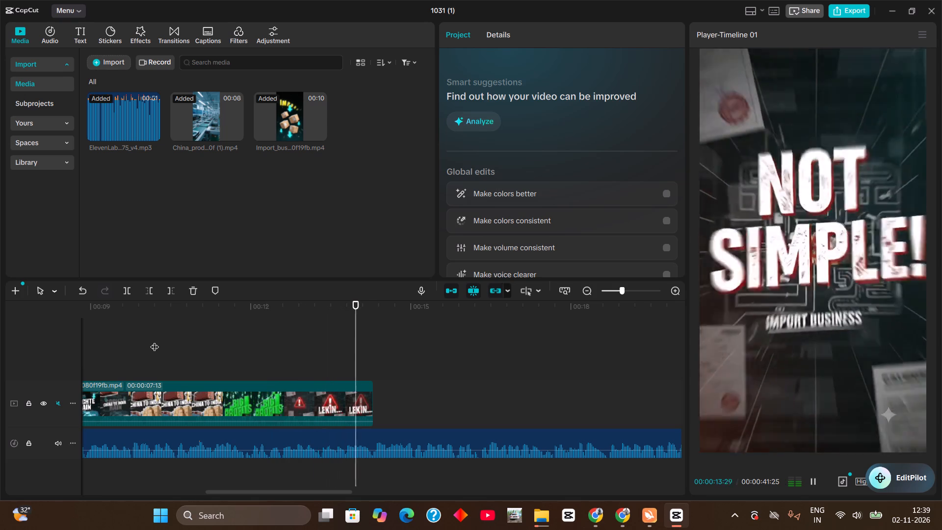
key("space")
key("space")
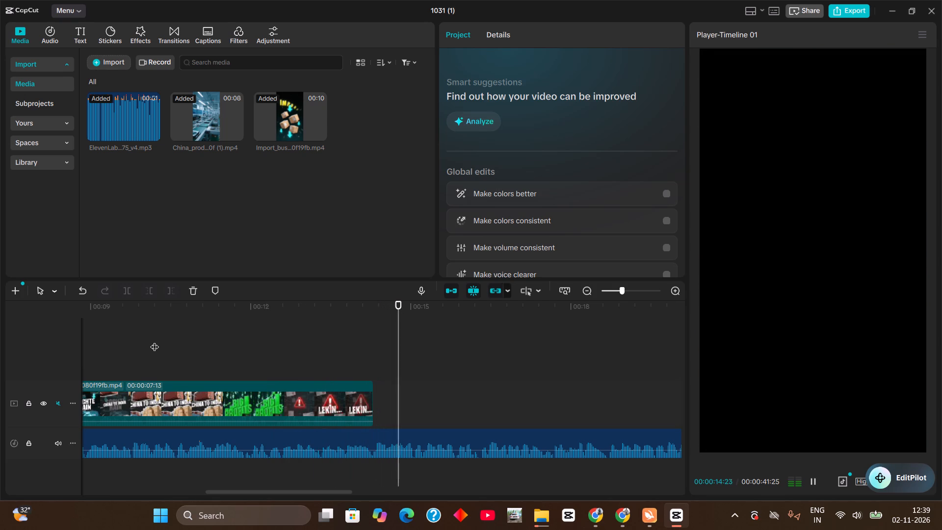
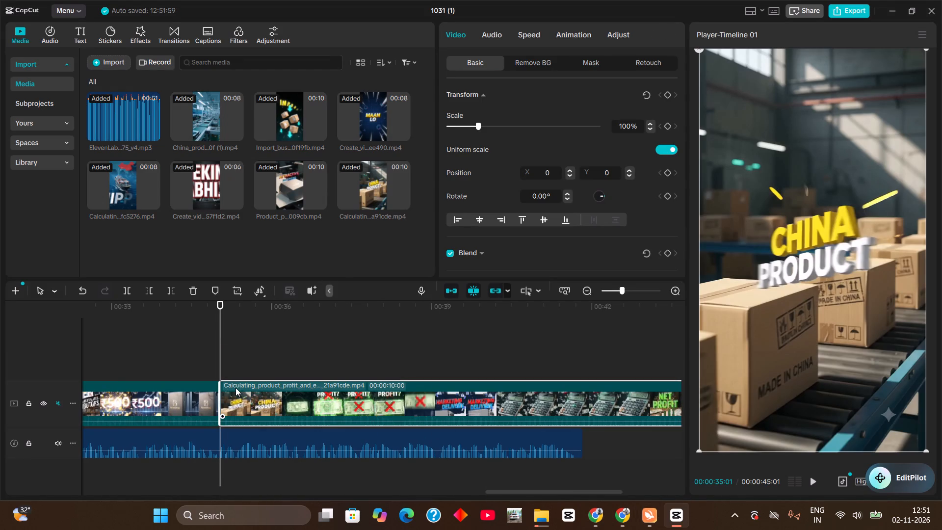
Play the opening of the newly placed China Product clip against the voiceover to check how they match.
key("space")
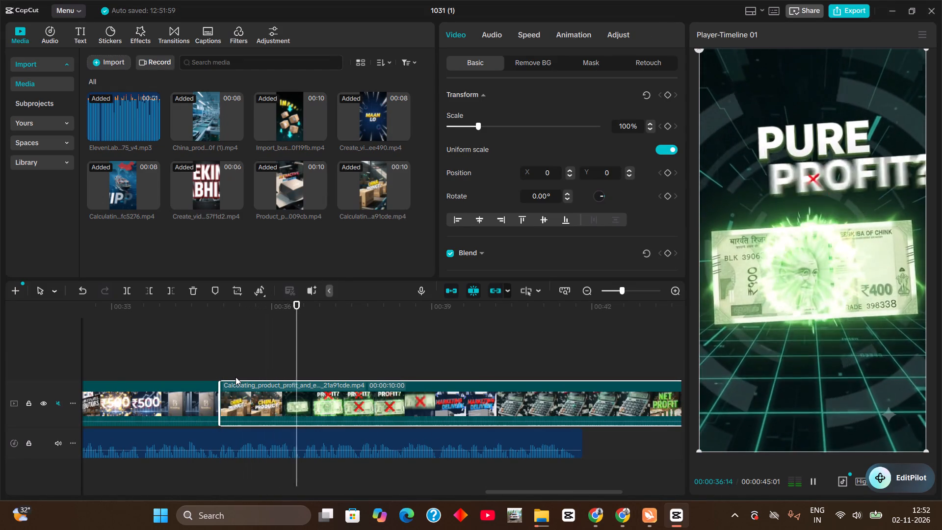
key("space")
left_click(223, 323)
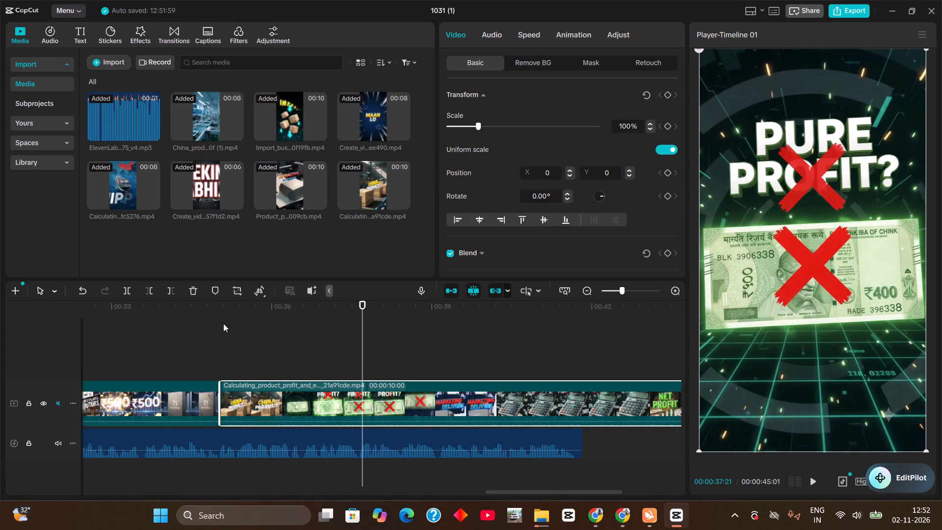
key("space")
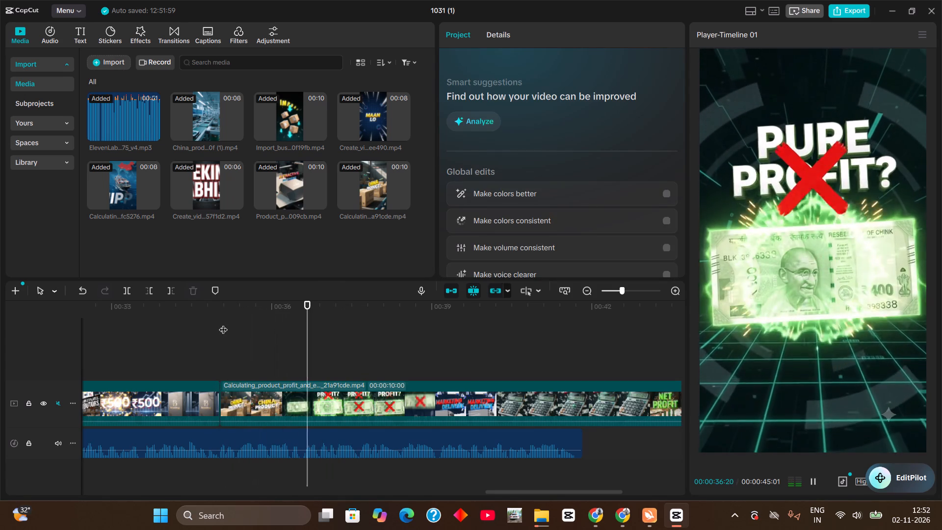
key("space")
key("space")
key("space")
Scrub back through the earlier clips to the start of the timeline and forward into the import business clip to review the edit.
left_click_drag(224, 321, 194, 329)
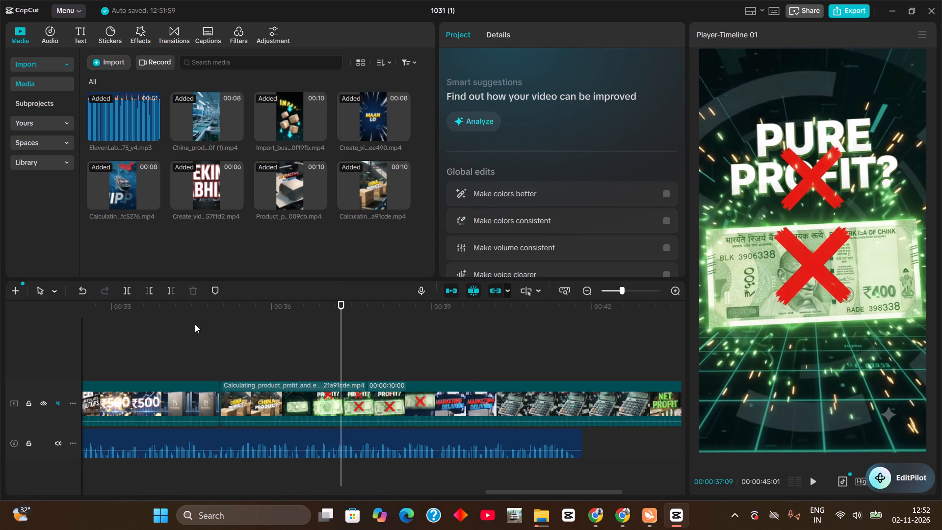
left_click_drag(200, 314, 175, 325)
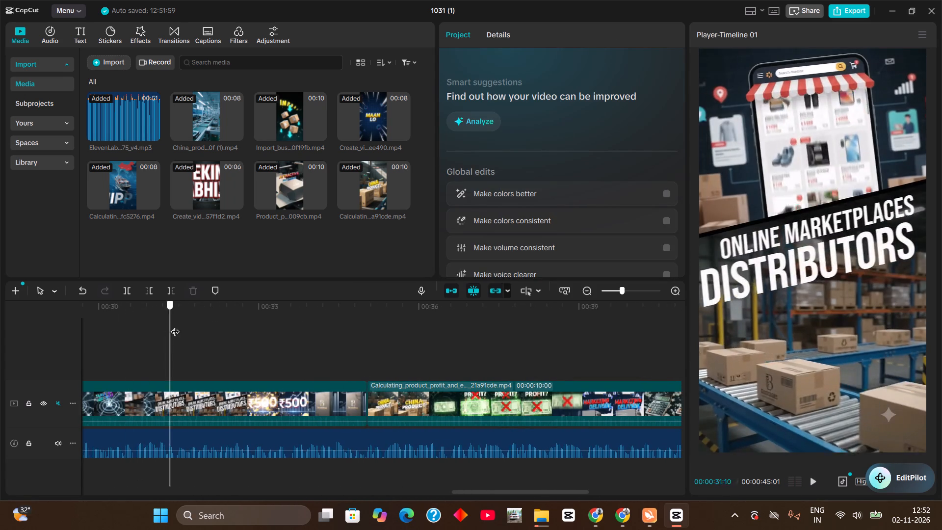
left_click_drag(175, 325, 103, 328)
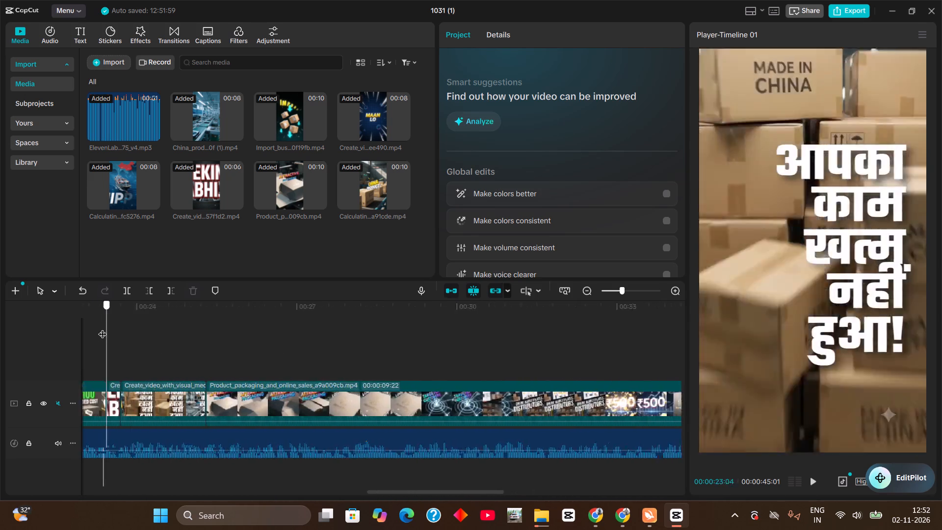
left_click_drag(103, 328, 108, 325)
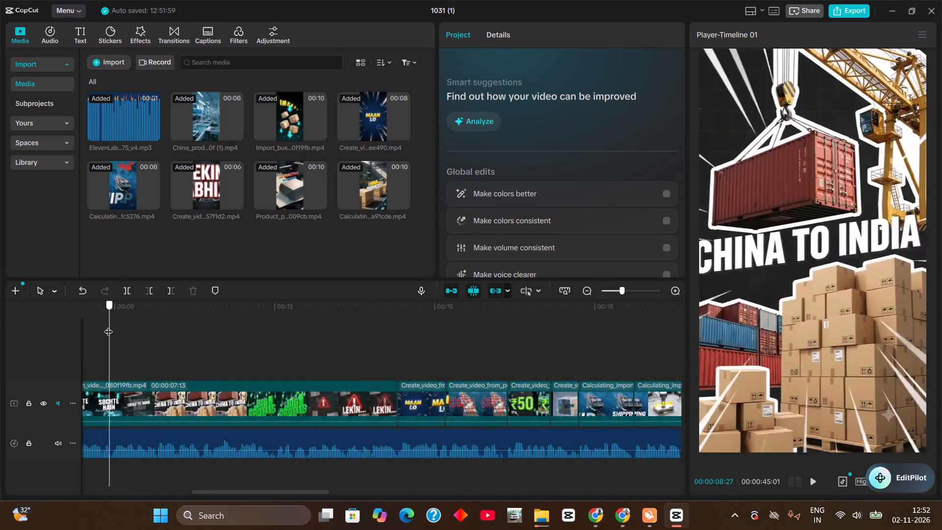
left_click_drag(108, 325, 88, 318)
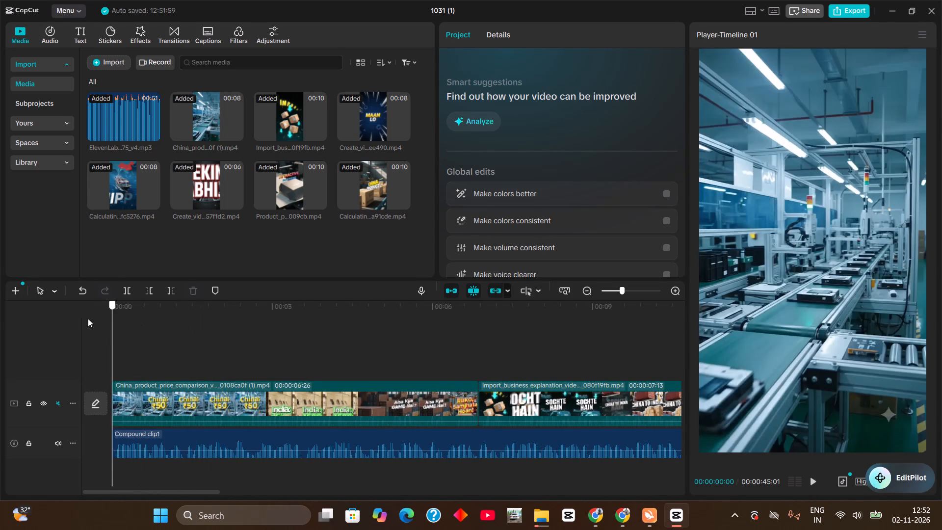
left_click_drag(88, 318, 555, 354)
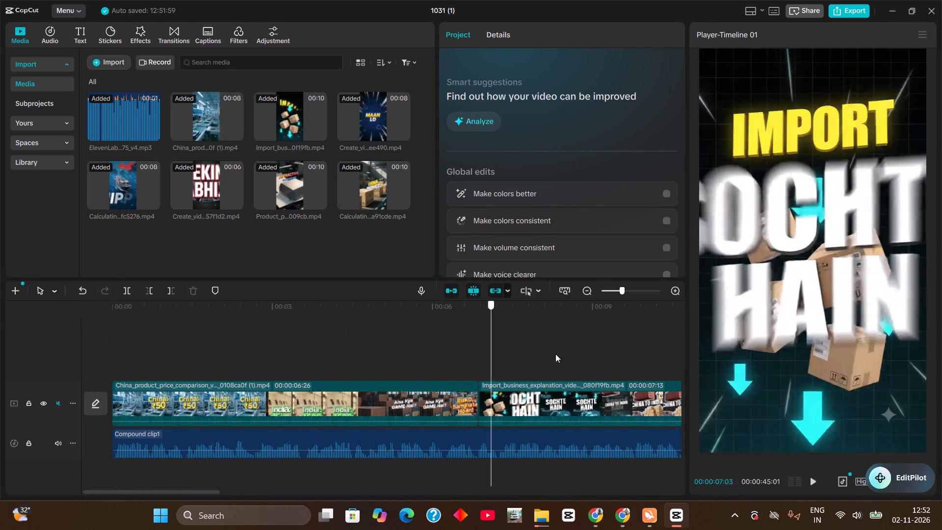
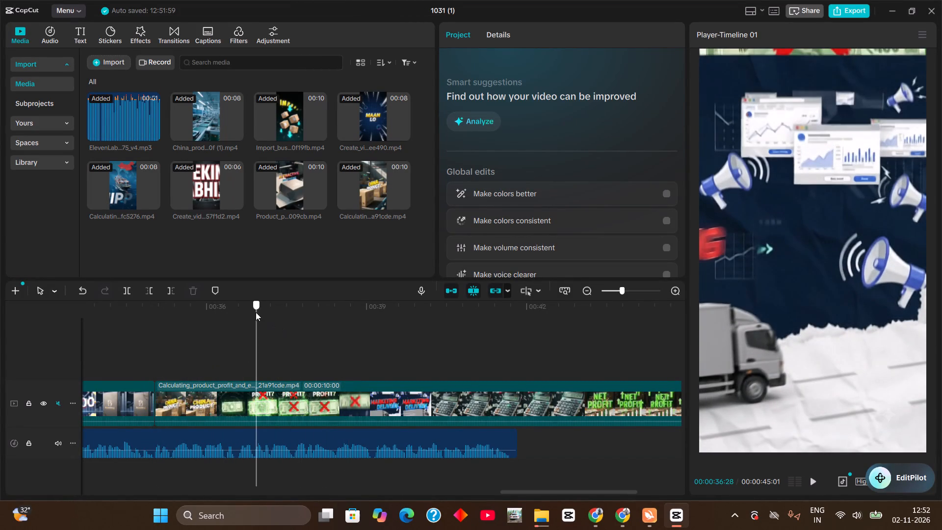
Review the product profit clip against the voiceover and split it at about 00:00:37:18, during the crossed-out Pure Profit shot.
key("space")
key("space")
key("space")
key("space")
left_click_drag(302, 315, 295, 326)
key("b")
left_click_drag(200, 309, 217, 310)
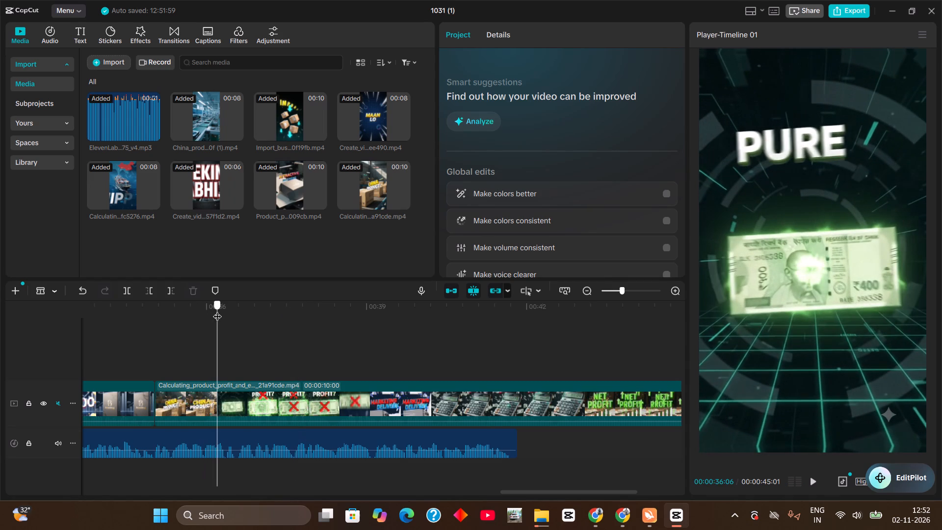
left_click_drag(217, 310, 249, 315)
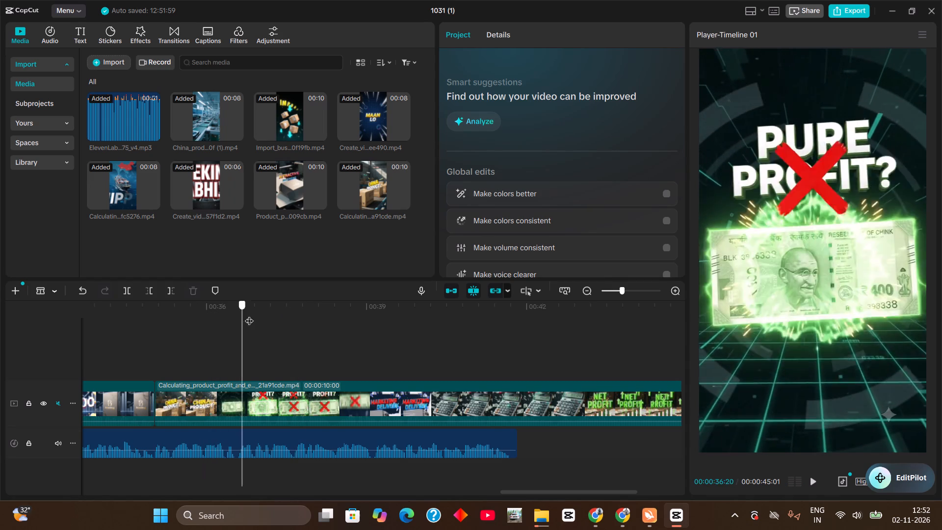
left_click_drag(249, 315, 293, 325)
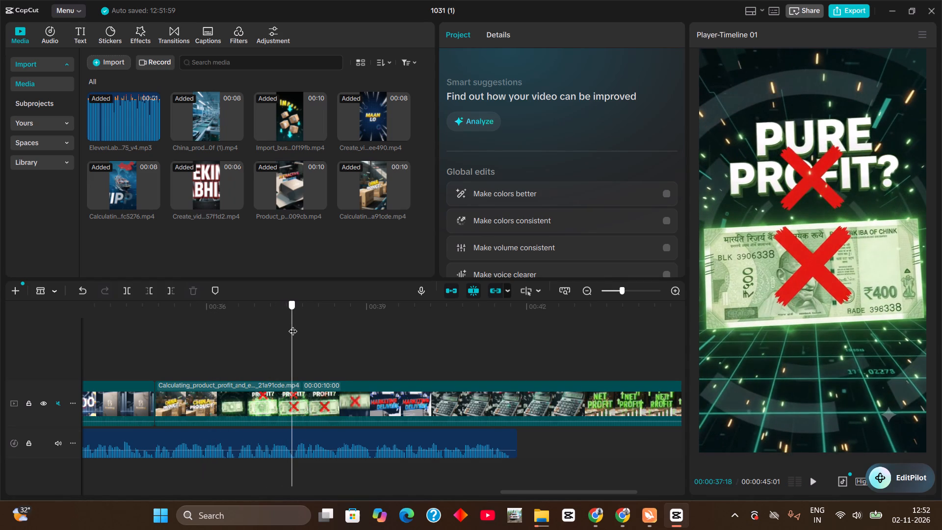
left_click_drag(293, 325, 349, 337)
key("ctrl+b")
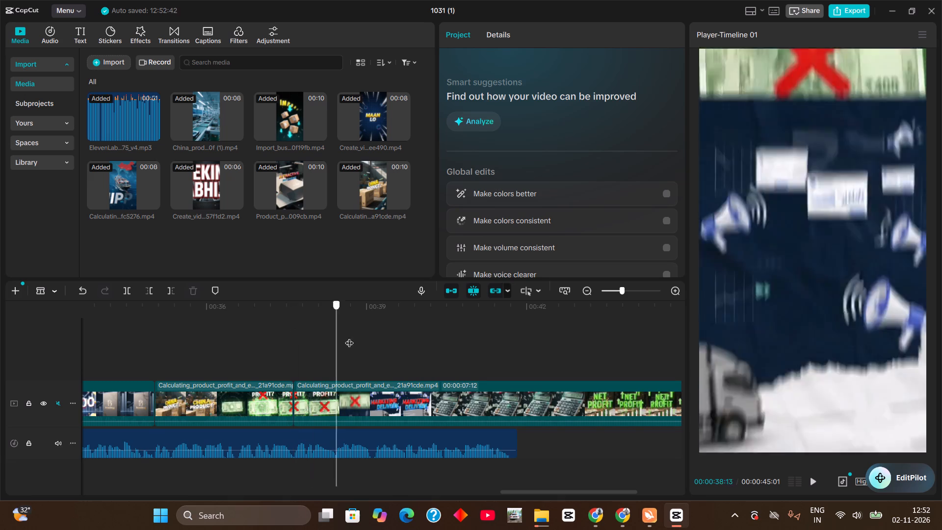
Split the profit clip again at 00:00:39:01, where Marketing Delivery shows, and delete the leftover Pure Profit section between the cuts.
left_click_drag(349, 337, 345, 346)
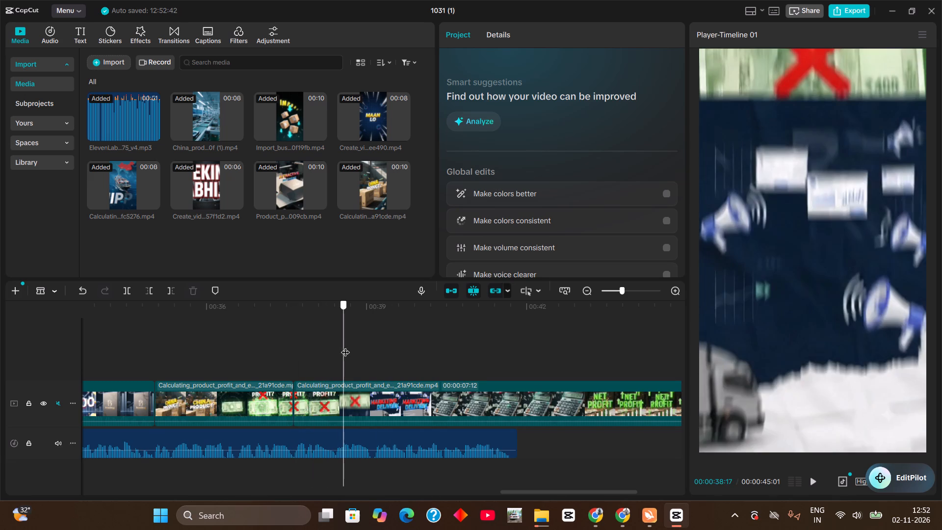
left_click_drag(345, 346, 367, 348)
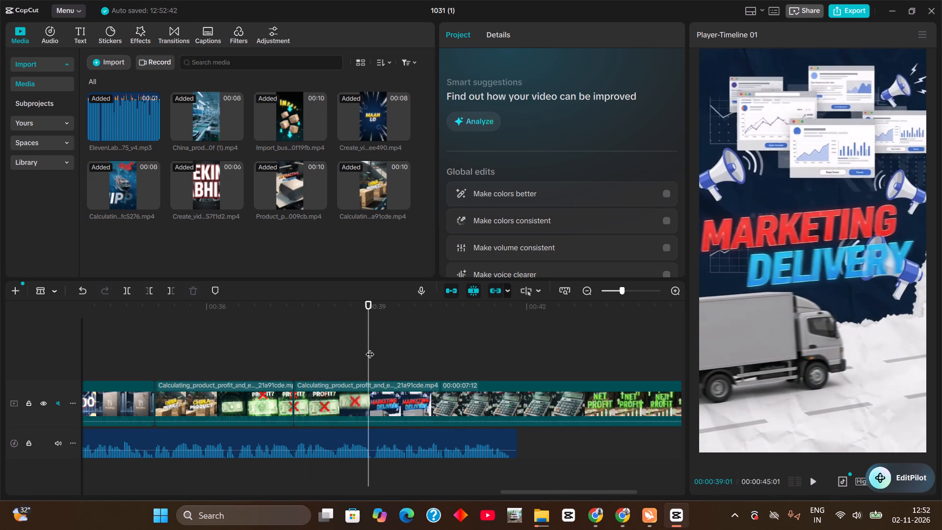
key("ctrl+b")
left_click(341, 401)
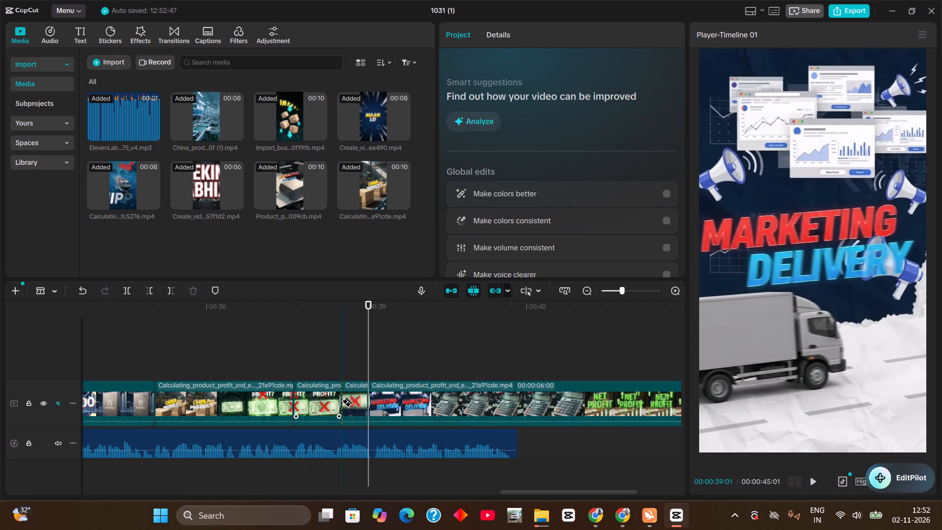
key("ctrl+z")
key("a")
left_click(344, 391)
key("BackSpace")
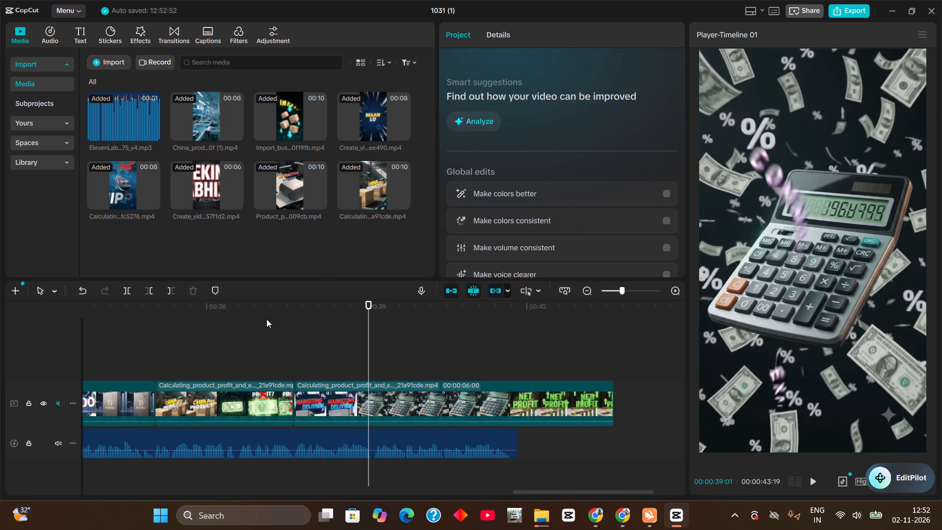
Play on to the end of the voiceover, split the profit clip at 00:00:41:25 and delete the part beyond it.
left_click(265, 318)
key("space")
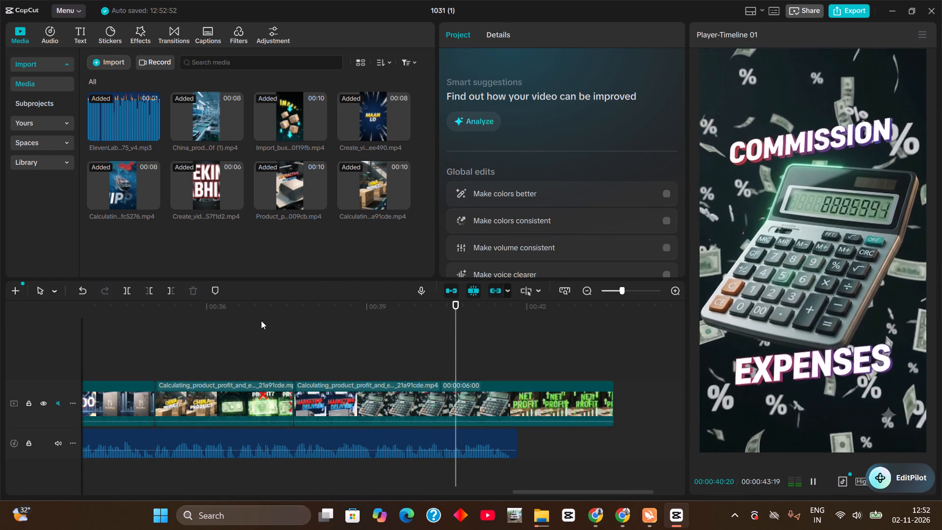
key("space")
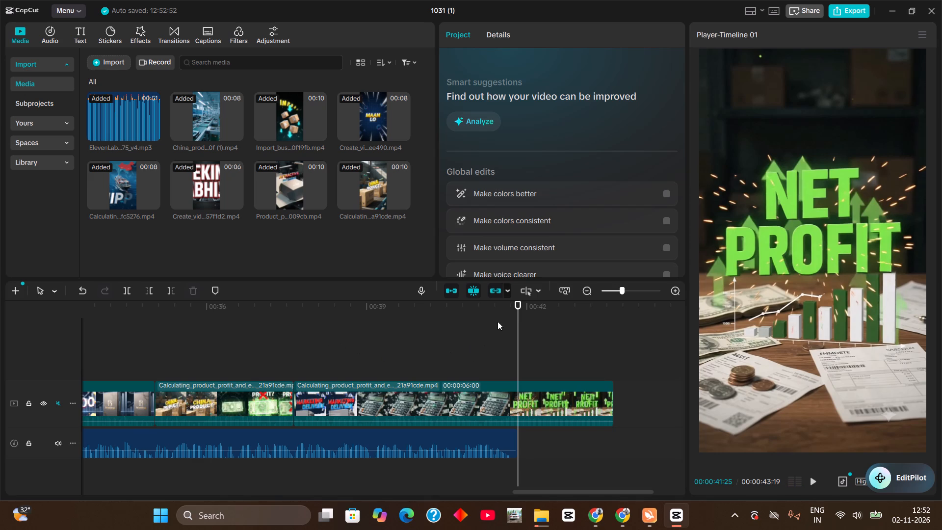
key("ctrl+b")
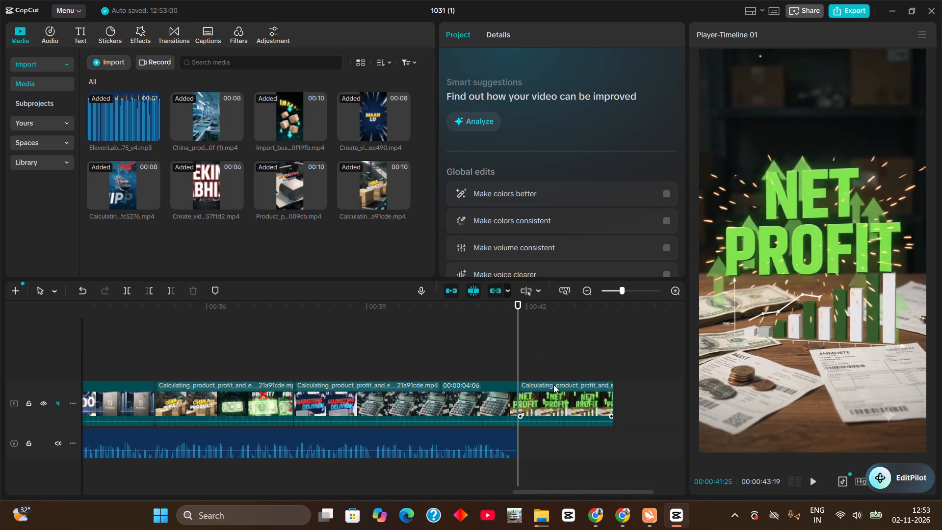
key("BackSpace")
left_click(554, 393)
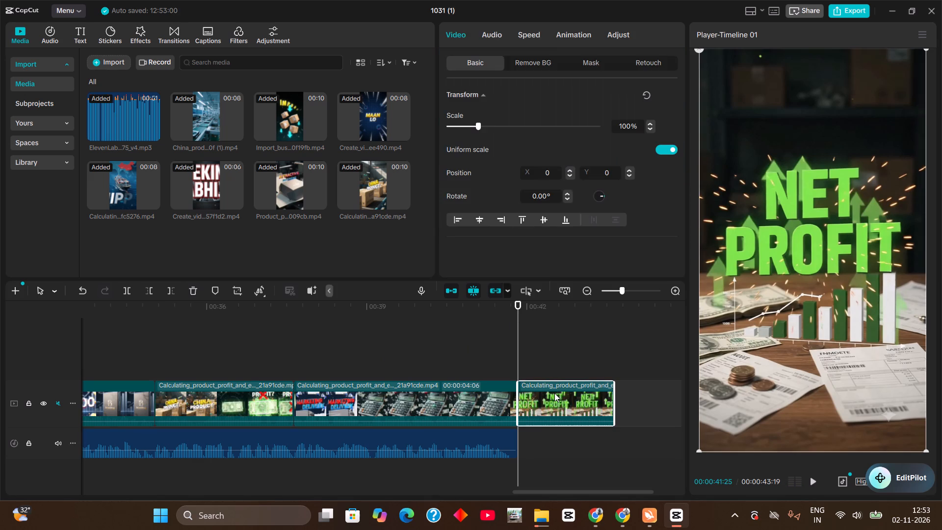
key("BackSpace")
Check the ending, split the last profit segment at 00:00:41:01 and delete the closing Net Profit portion.
left_click_drag(478, 313, 493, 321)
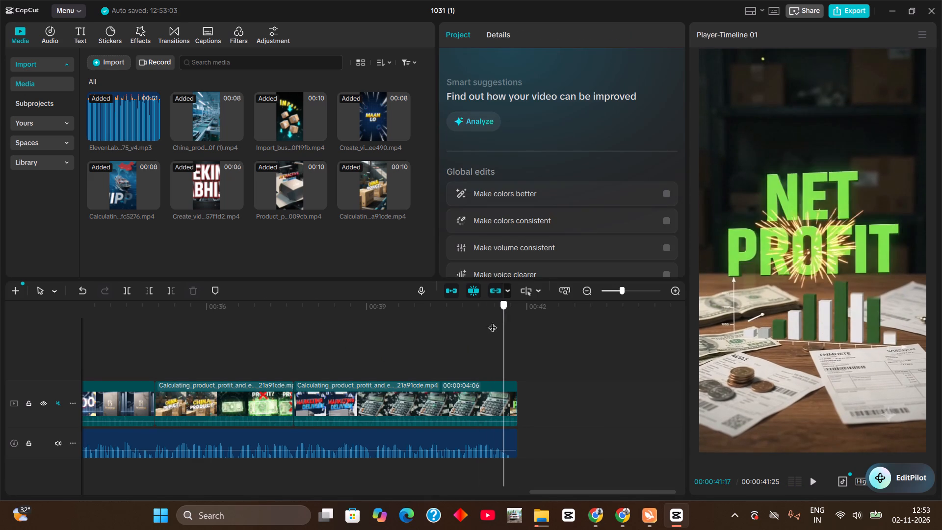
left_click_drag(493, 321, 442, 330)
key("space")
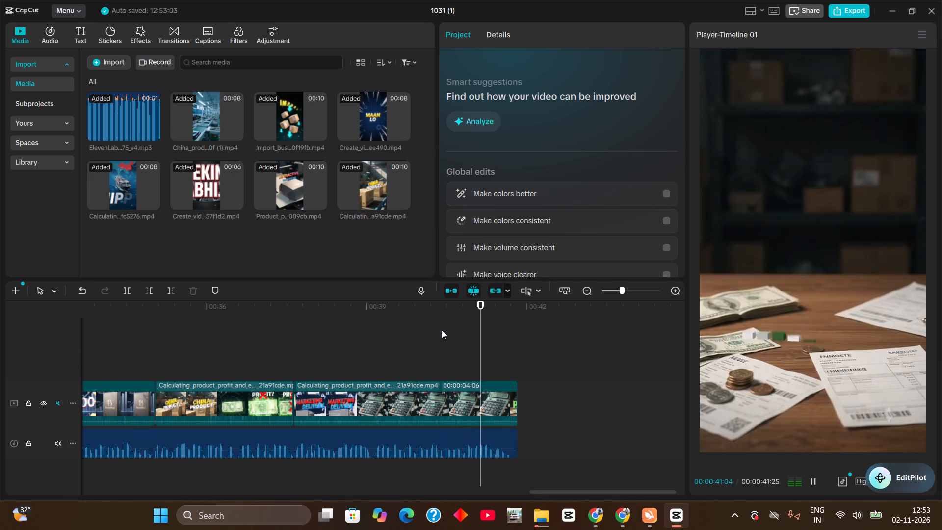
key("space")
left_click_drag(423, 309, 471, 314)
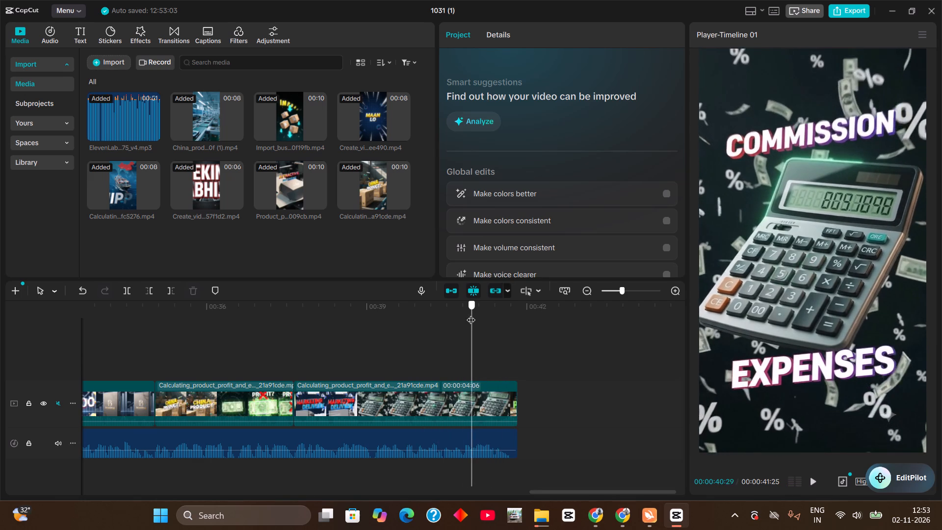
left_click_drag(471, 314, 474, 318)
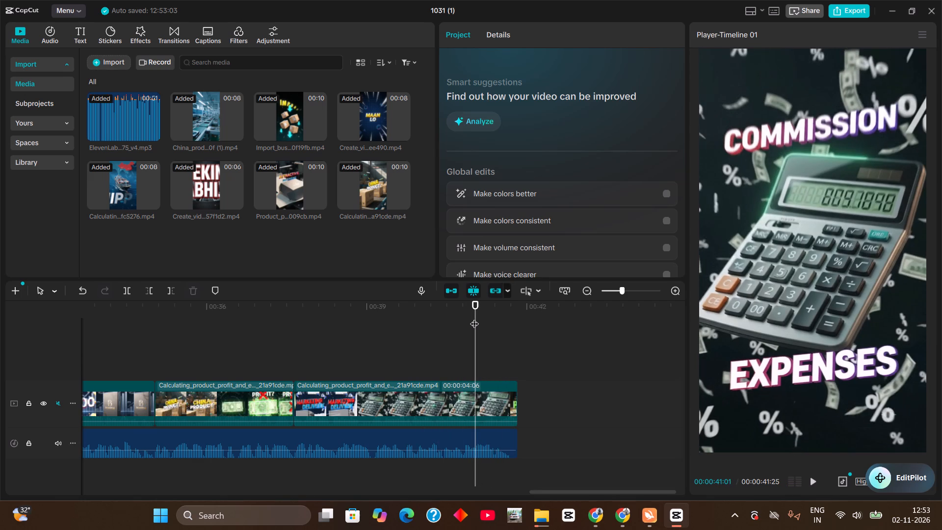
key("ctrl+b")
left_click(502, 392)
key("BackSpace")
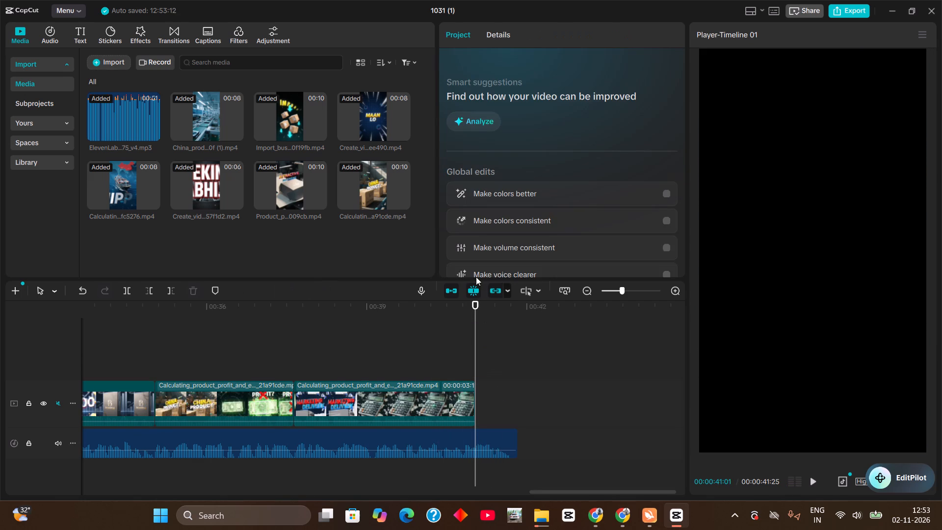
Slow the Marketing Delivery and calculator segment to 0.81x, 4.2 s long, so it ends with the voiceover, and play it.
left_click(432, 412)
left_click(536, 39)
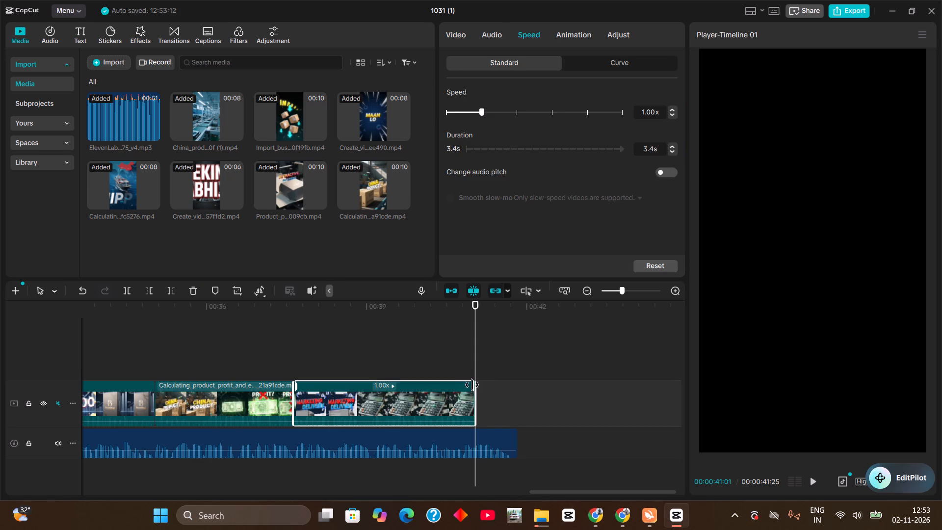
left_click_drag(471, 386, 478, 384)
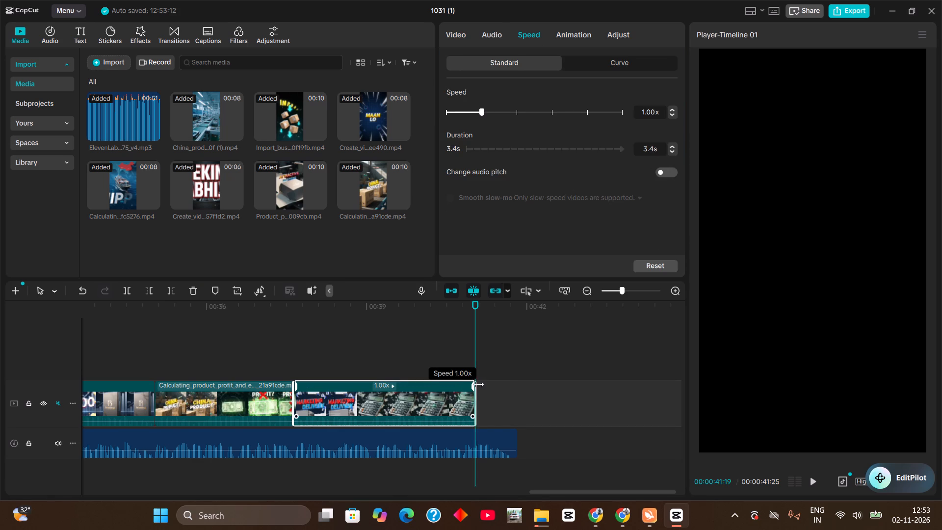
left_click_drag(478, 384, 512, 390)
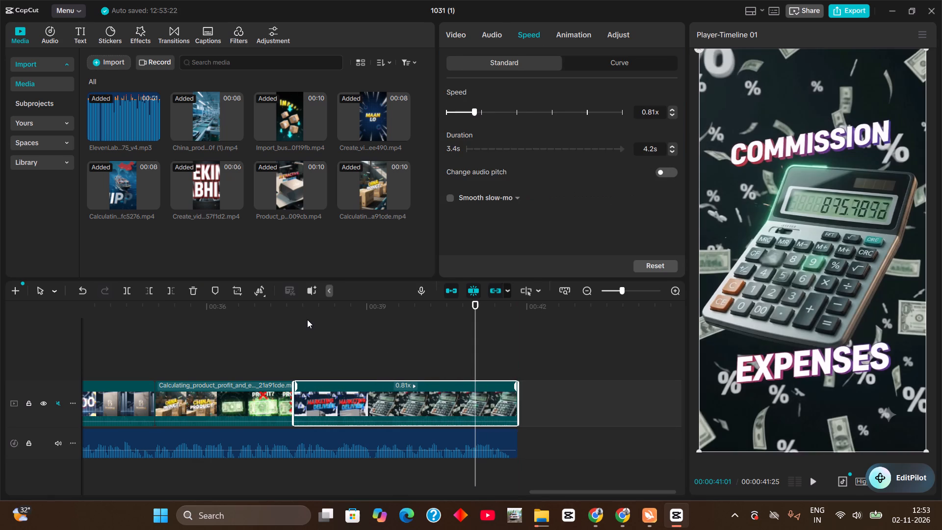
left_click(307, 319)
key("space")
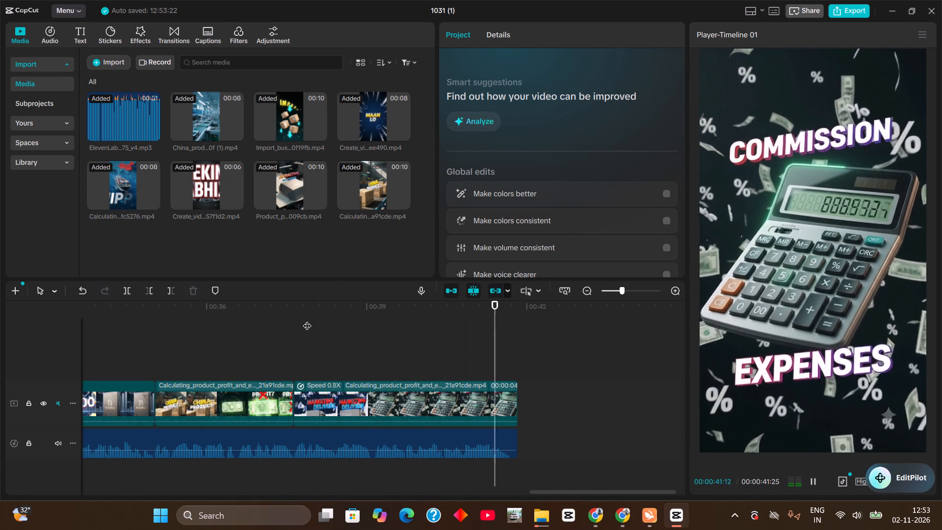
Bring the CTA-1 video from the CTA folder in Downloads into CapCut, above the main video track at 00:00:41:25.
left_click(542, 528)
left_click(593, 435)
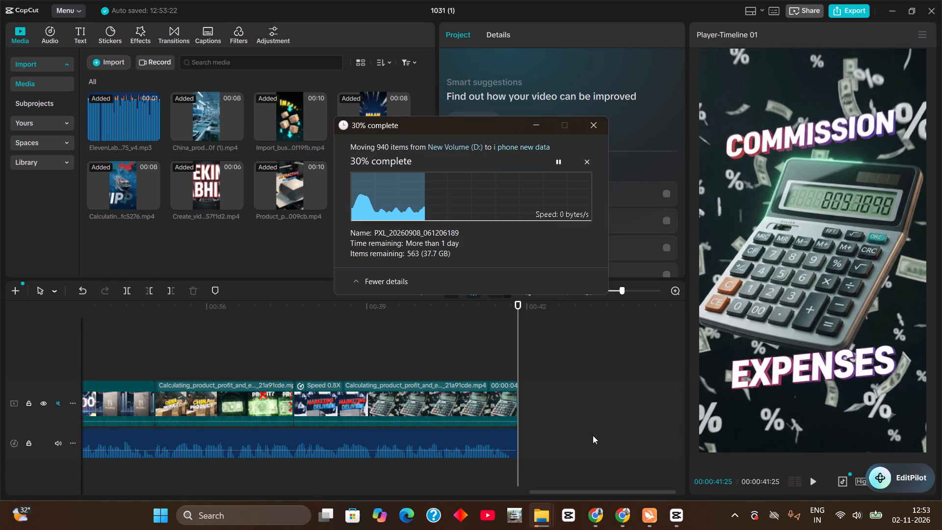
left_click(596, 129)
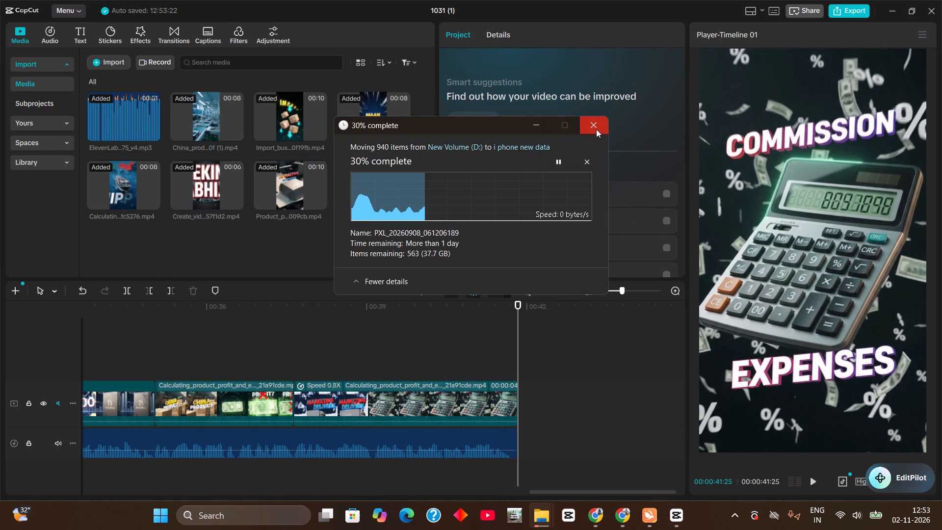
double_click(596, 129)
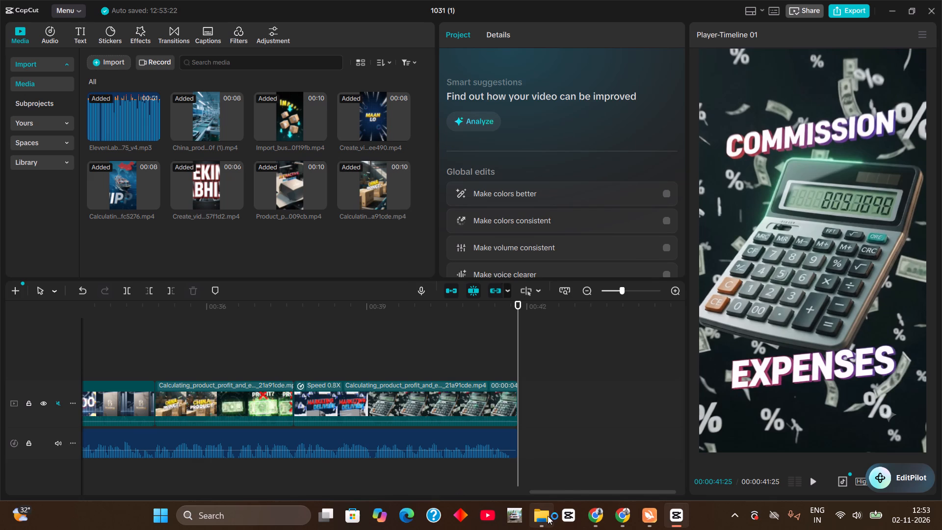
left_click(548, 516)
scroll(209, 205, "up", 5)
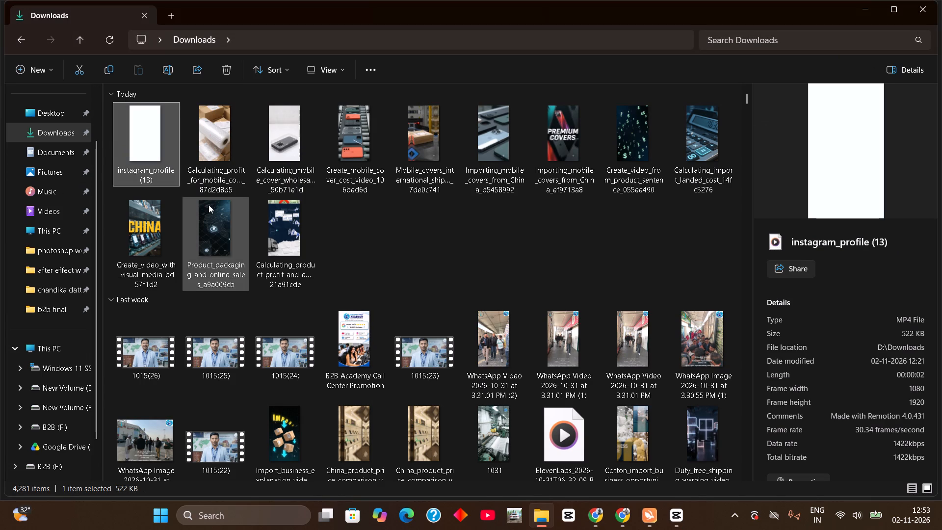
left_click(107, 38)
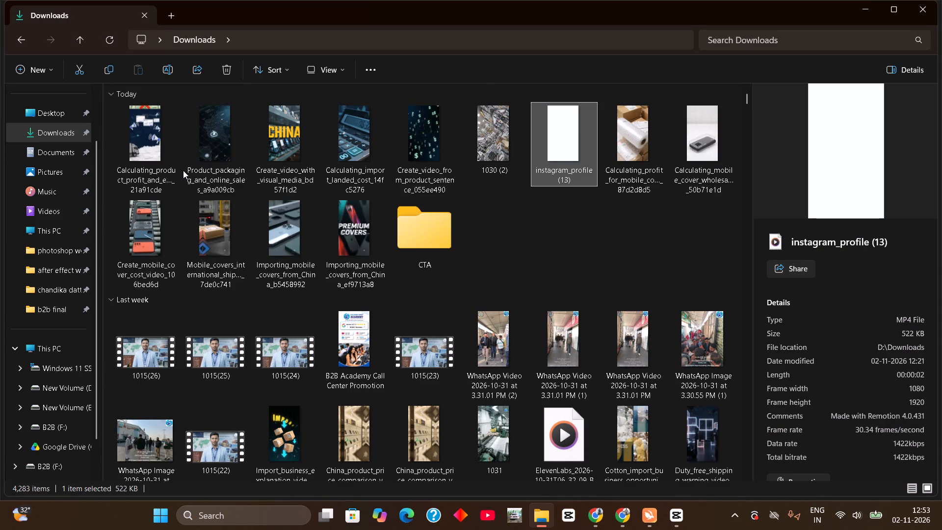
scroll(183, 170, "up", 4)
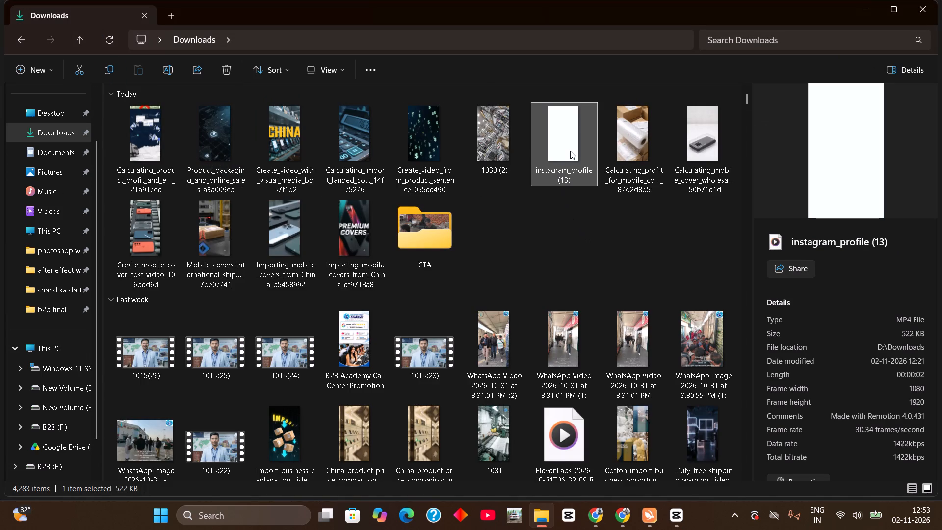
double_click(416, 253)
left_click(162, 121)
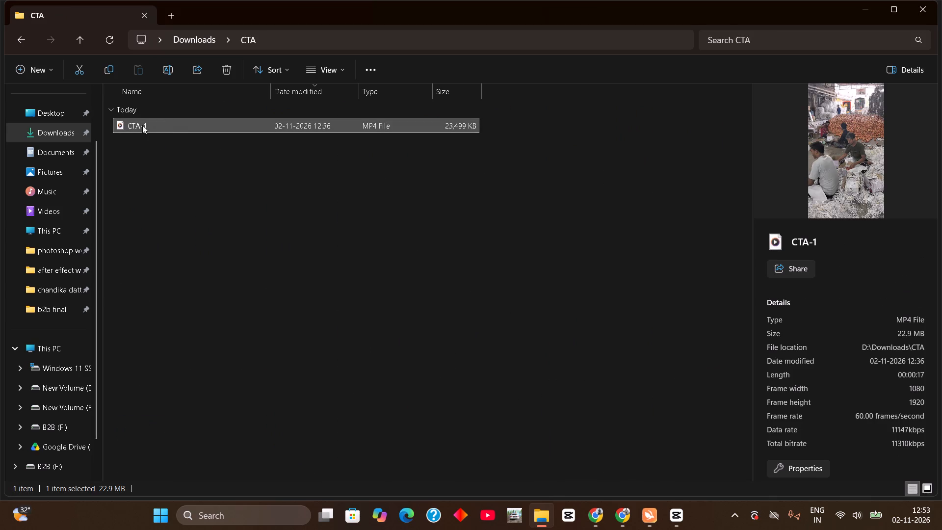
left_click_drag(131, 124, 497, 375)
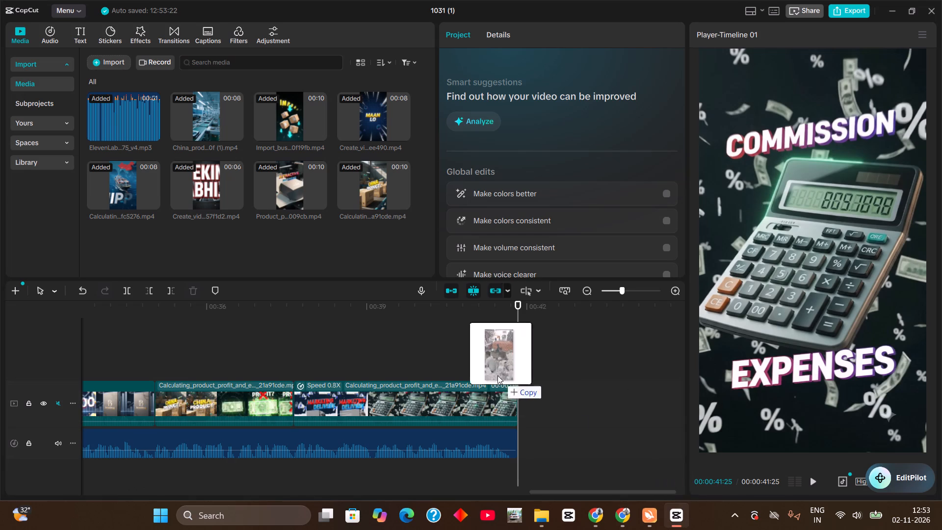
left_click_drag(497, 375, 547, 363)
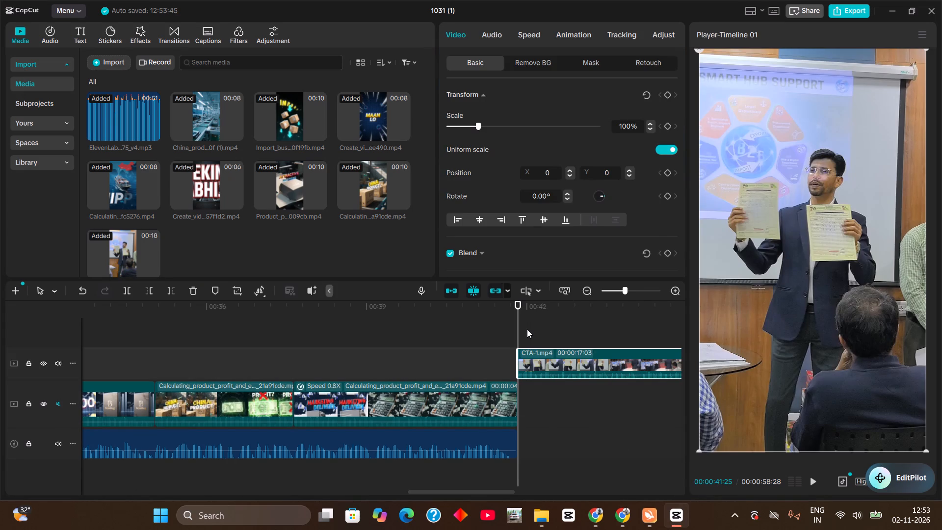
Scrub through the CTA clip to its end, then back to the timeline start, and show the whole edit.
key("space")
key("space")
left_click_drag(437, 309, 858, 362)
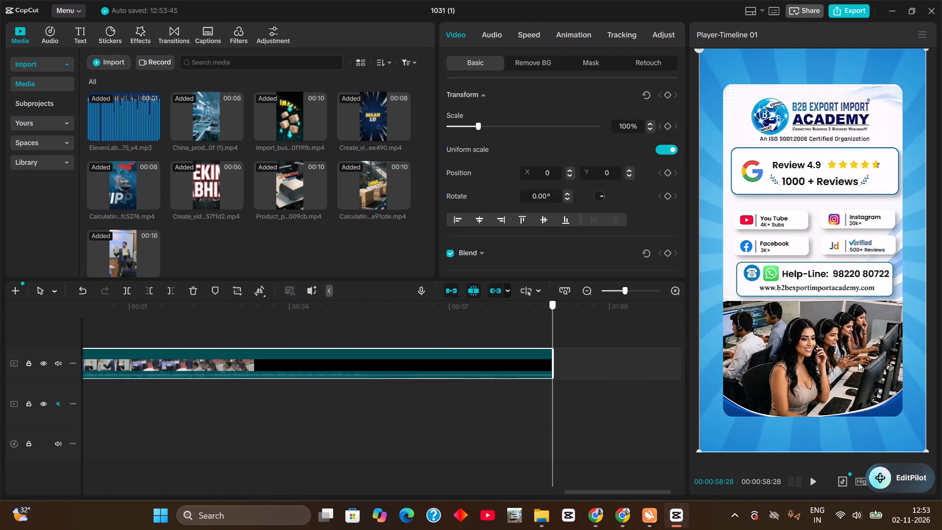
left_click_drag(858, 362, 139, 376)
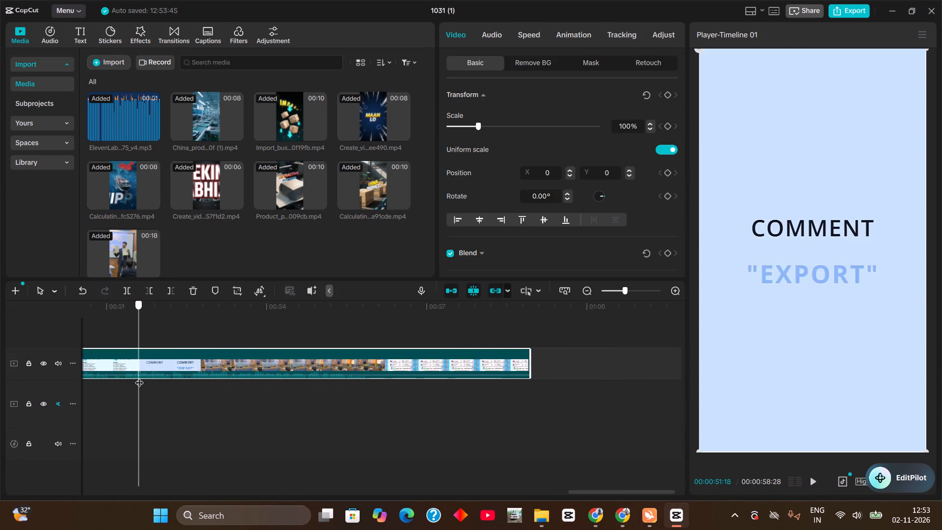
left_click_drag(139, 376, 0, 321)
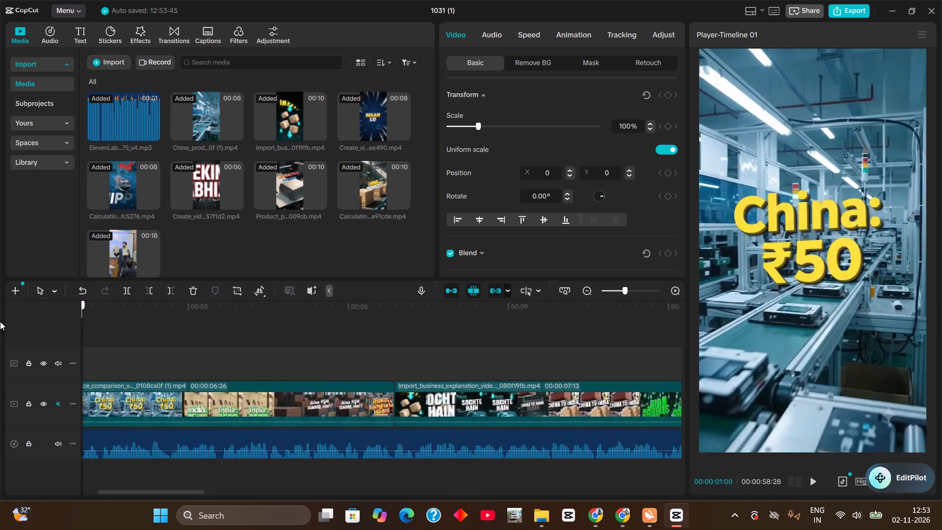
left_click_drag(0, 321, 0, 332)
left_click(612, 290)
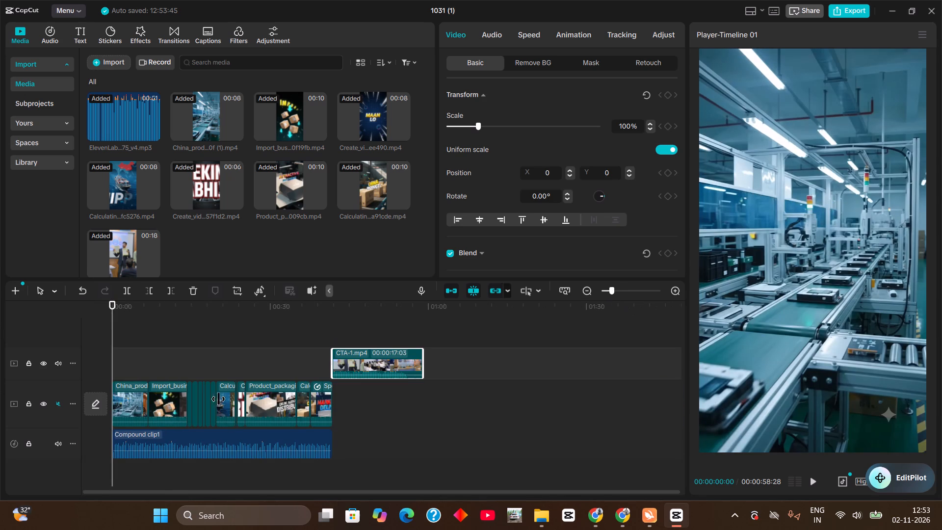
Place three spaced copies of the My presets2 logo preset on a new top track, starting at about 7, 19 and 31 s.
left_click_drag(109, 301, 136, 307)
left_click_drag(113, 303, 138, 308)
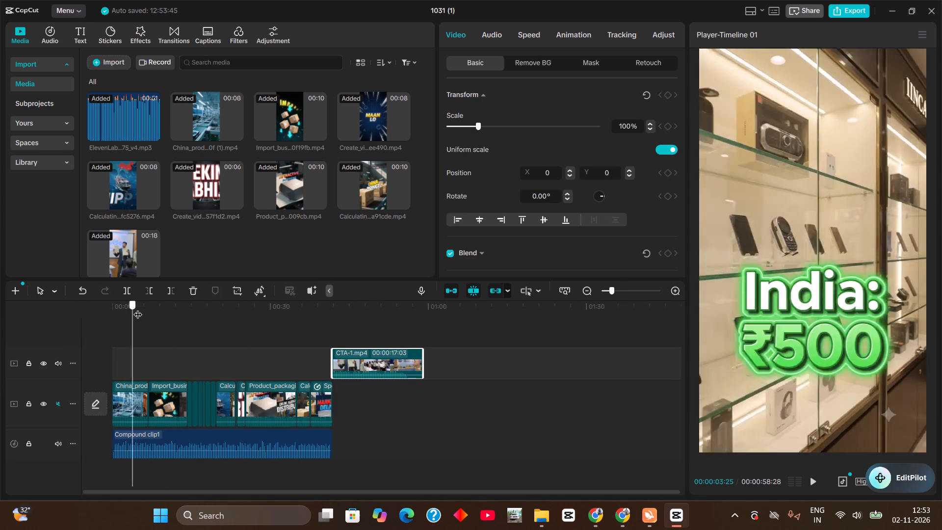
left_click_drag(138, 308, 145, 310)
left_click(32, 121)
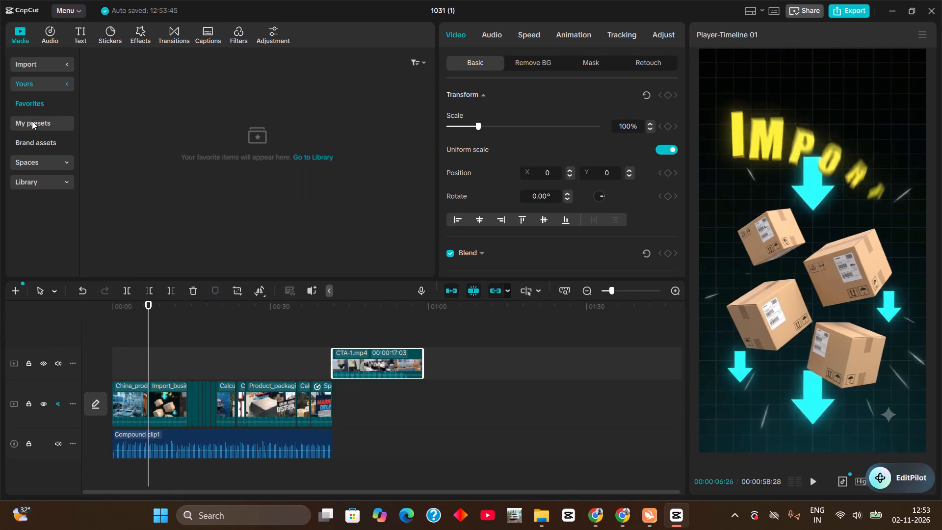
left_click(42, 123)
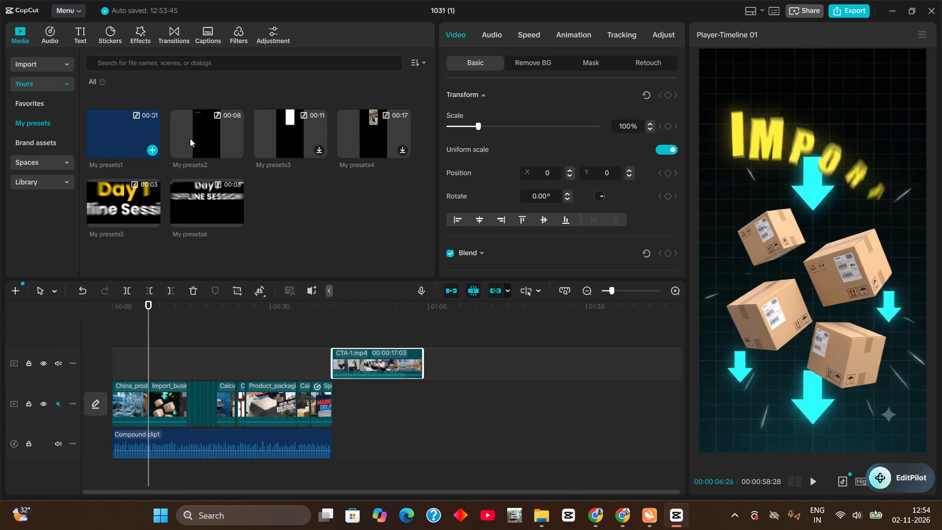
left_click_drag(184, 131, 143, 340)
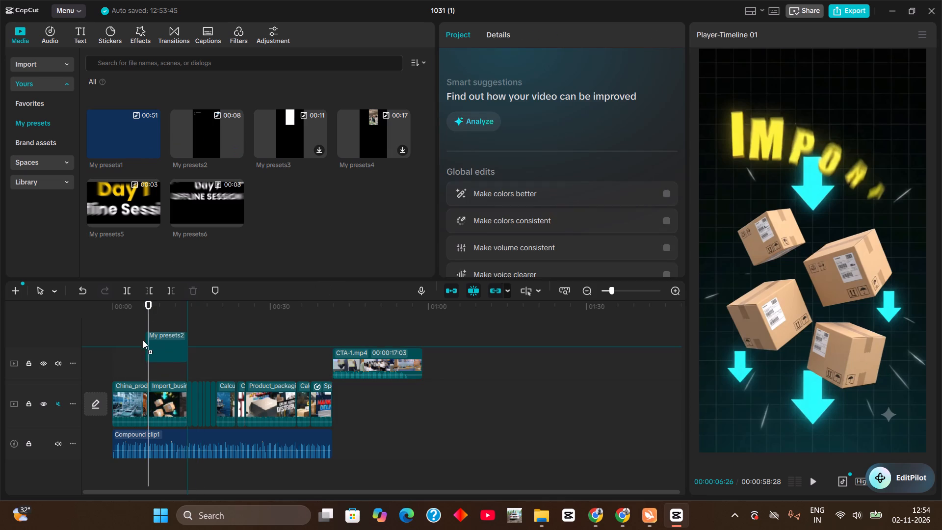
left_click_drag(143, 340, 144, 331)
left_click_drag(212, 132, 208, 365)
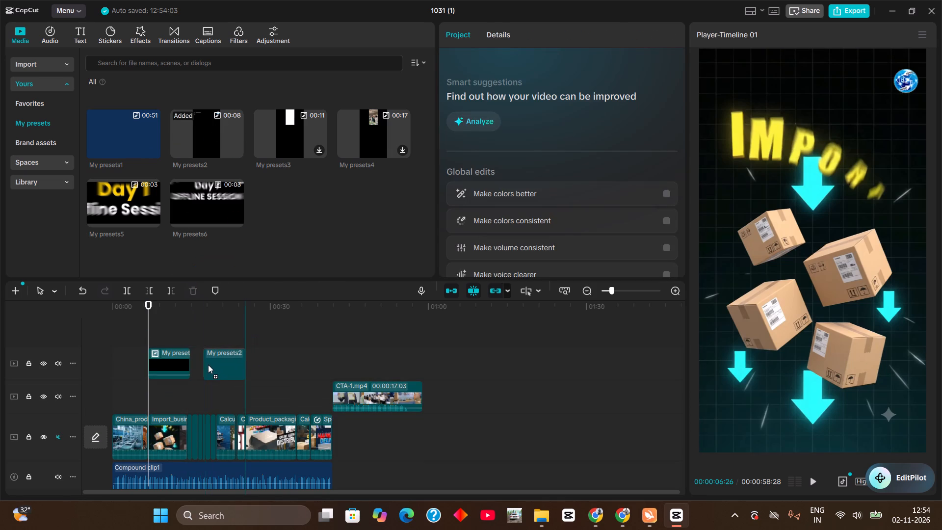
left_click_drag(208, 365, 210, 364)
left_click_drag(209, 141, 281, 358)
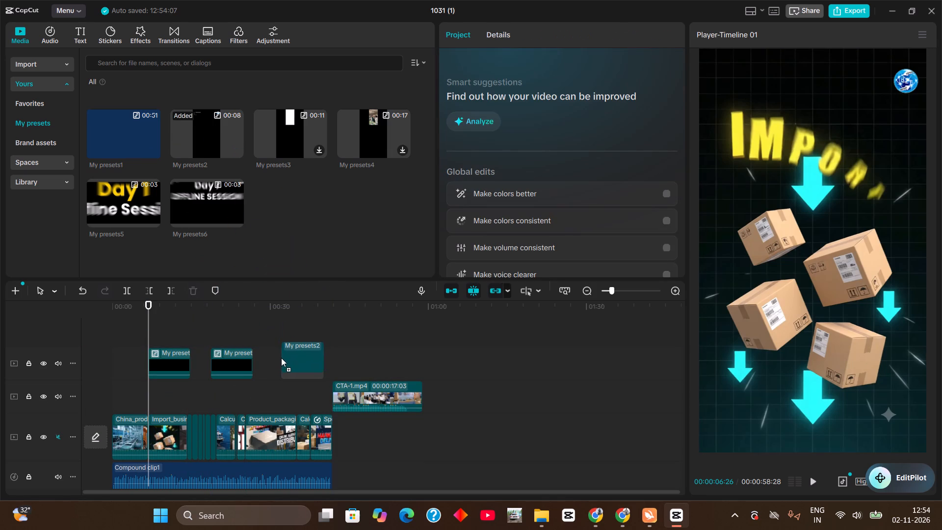
left_click_drag(281, 358, 279, 363)
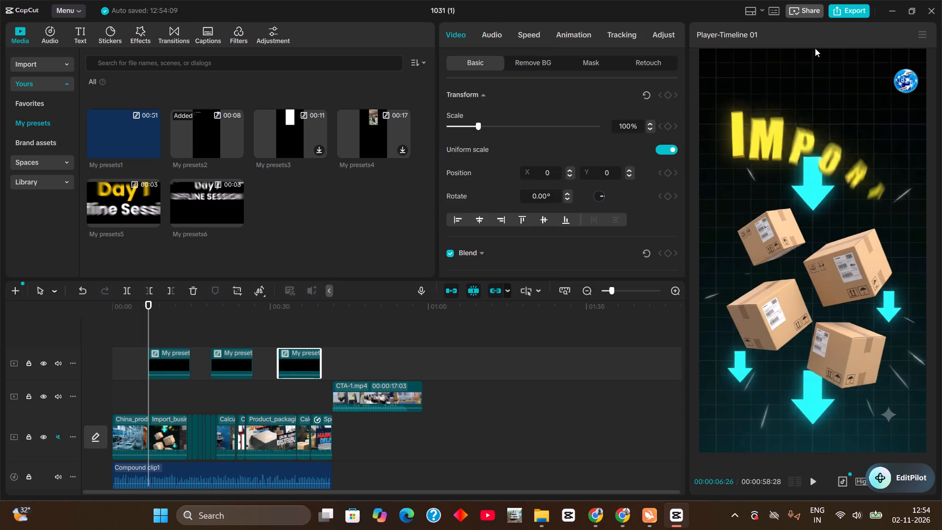
Export the reel as 1031 (1).mp4 to D:/Downloads at 1080P and 60fps, and minimize the editor once the export is done.
left_click(853, 9)
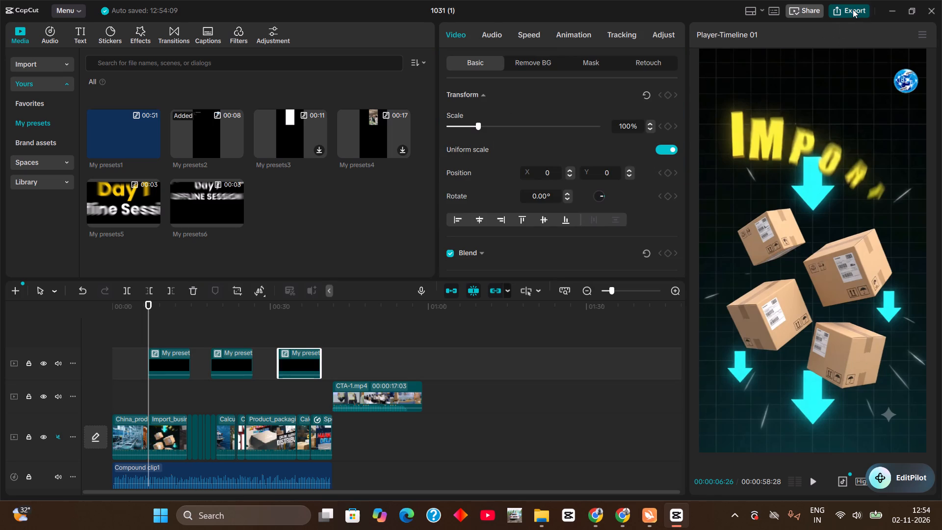
left_click(582, 288)
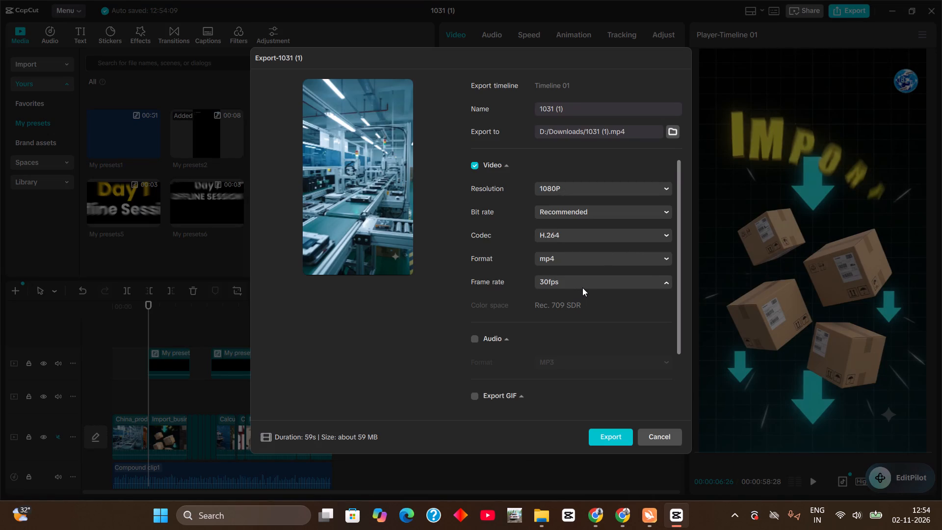
left_click(578, 417)
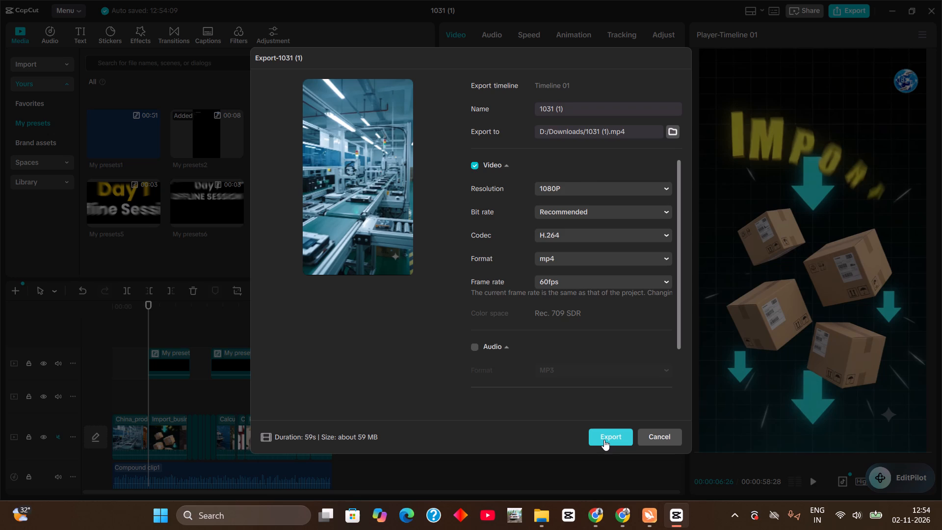
left_click(604, 440)
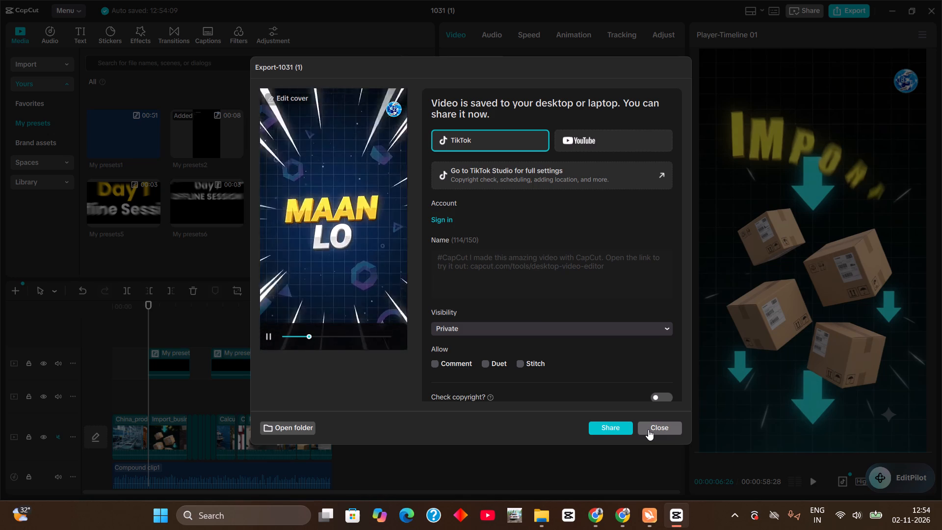
left_click(648, 429)
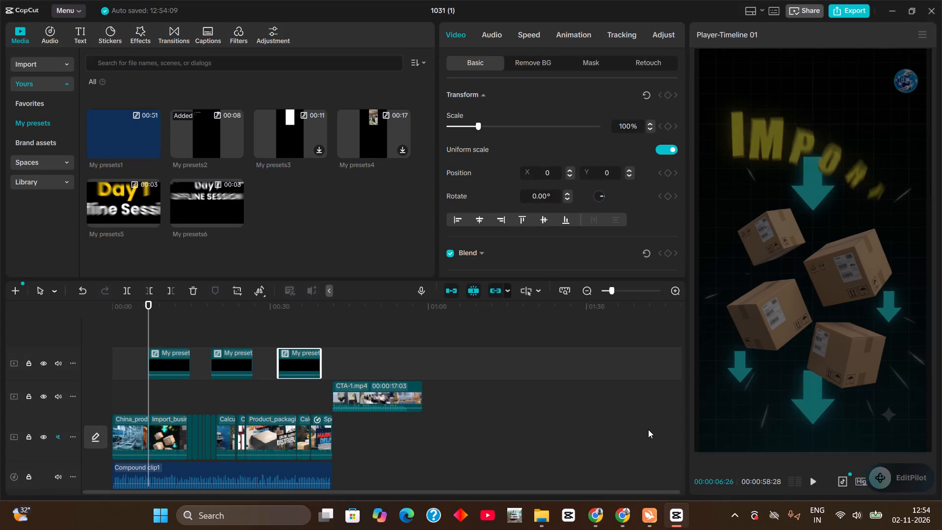
left_click(896, 10)
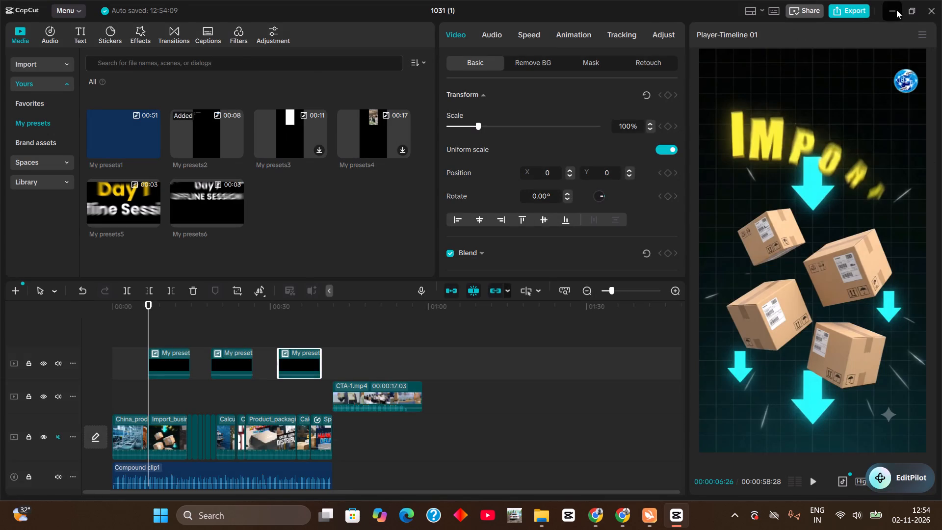